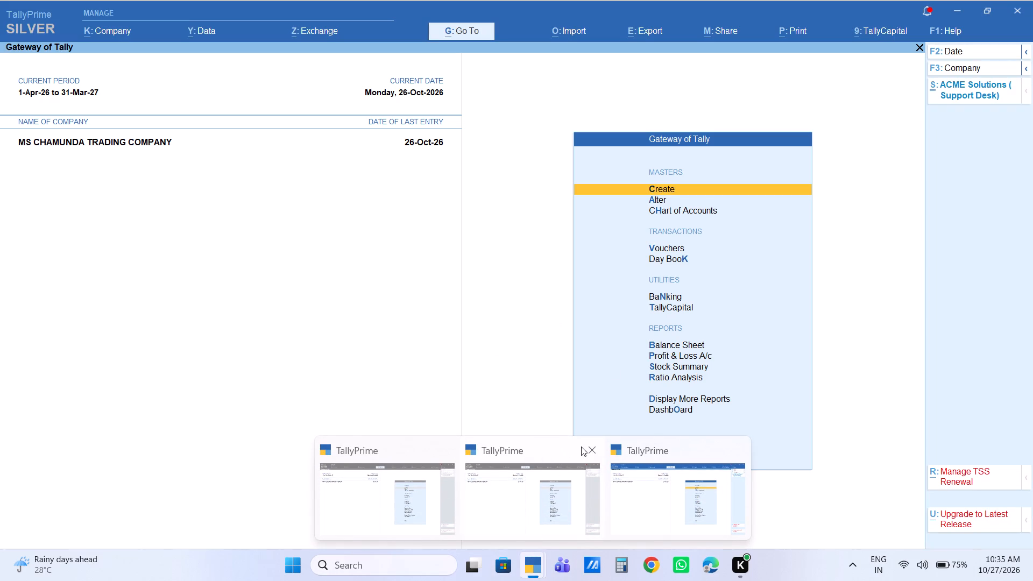
Close the extra open TallyPrime windows and return to the Gateway of Tally for MS CHAMUNDA TRADING COMPANY.
double_click(585, 449)
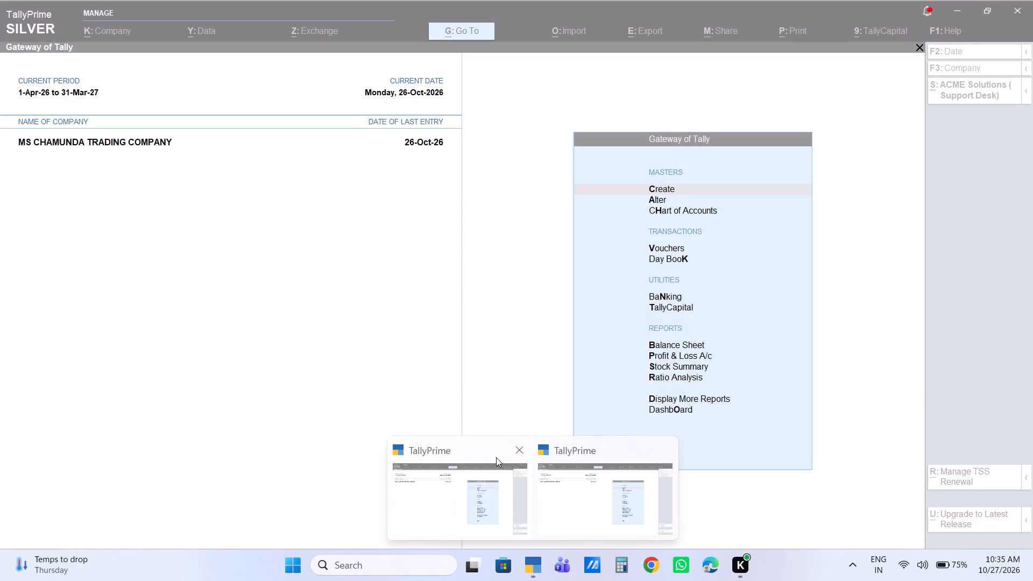
left_click(516, 445)
left_click(516, 445)
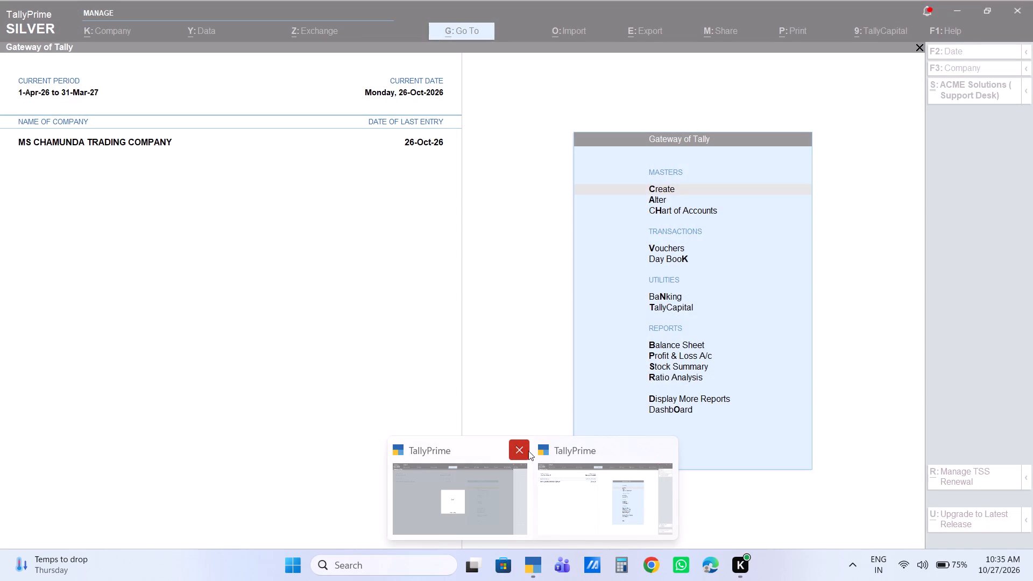
triple_click(527, 455)
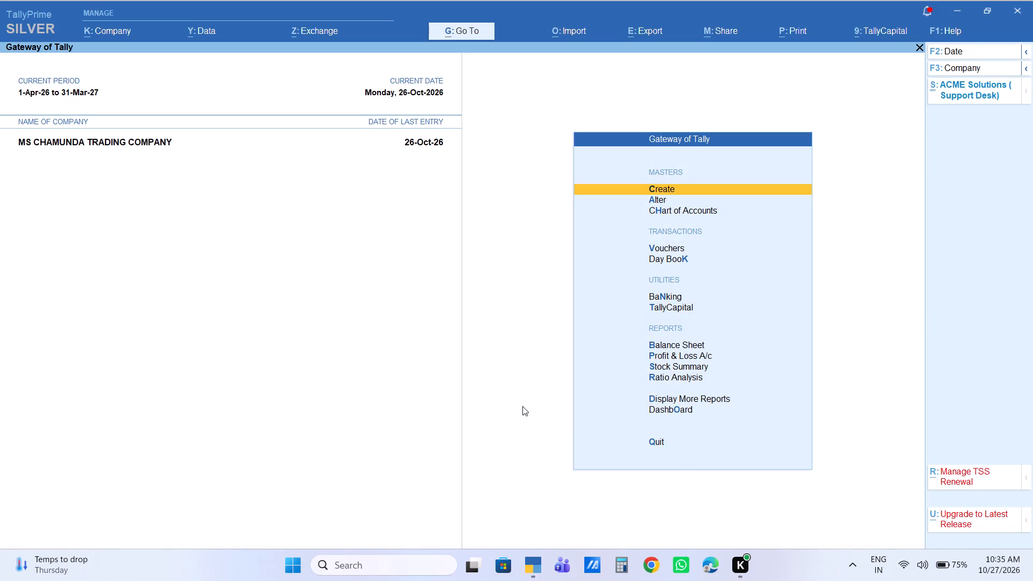
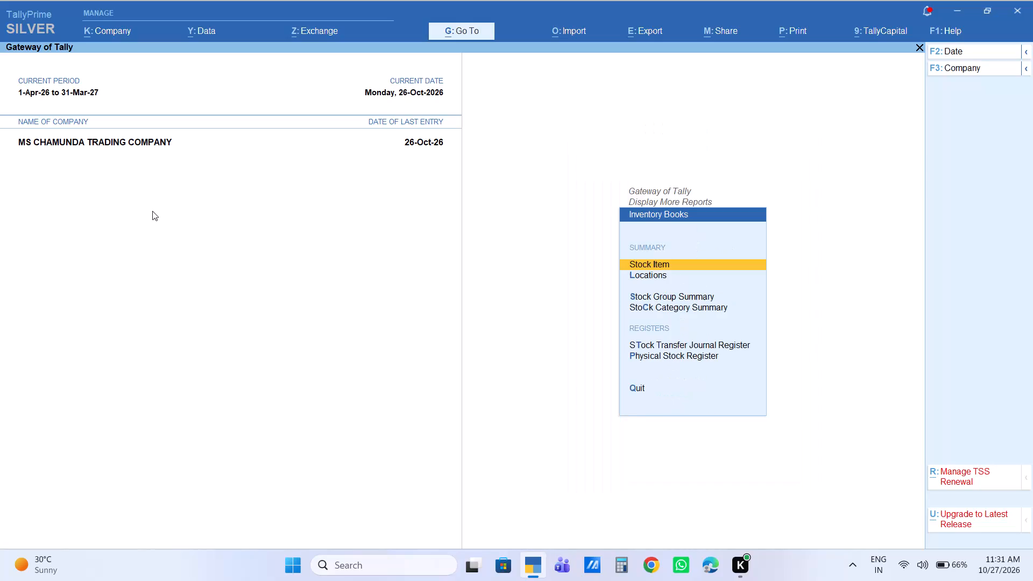
Look up the stock item monthly summary for R MEAT 50G, and return to the Inventory Books list.
key("Return")
type("R MEA")
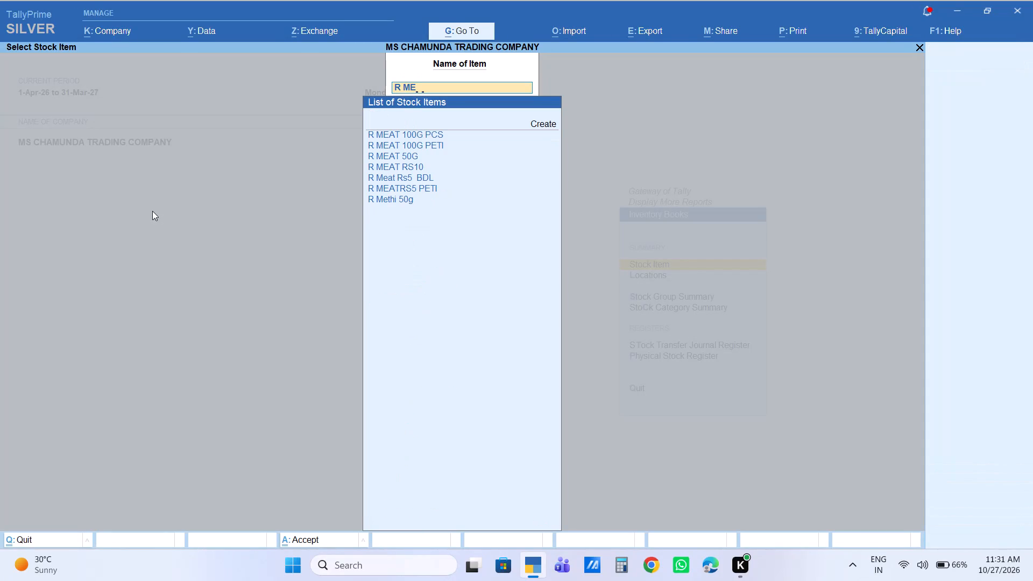
key("Down")
key("Down")
key("Down")
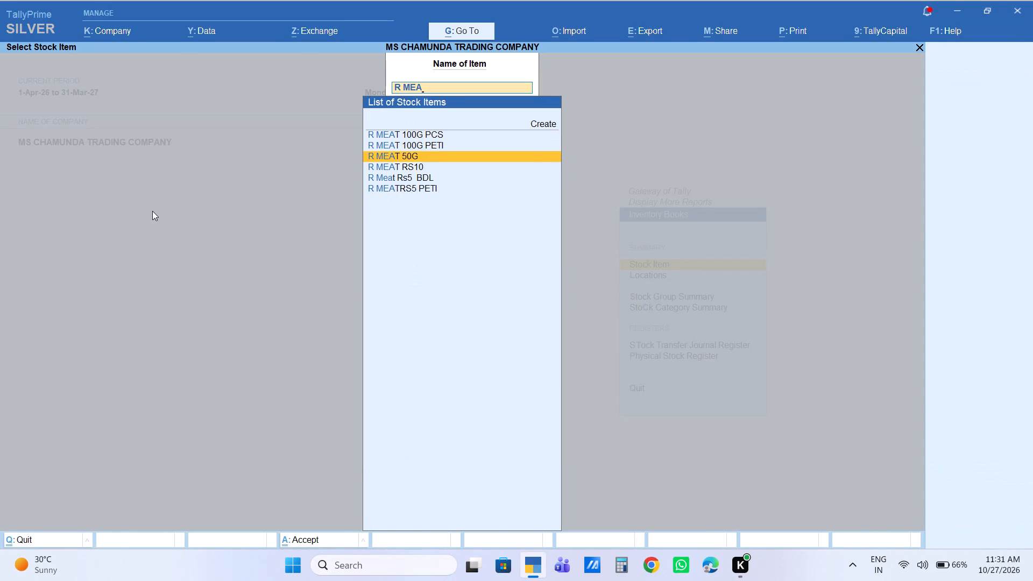
key("Return")
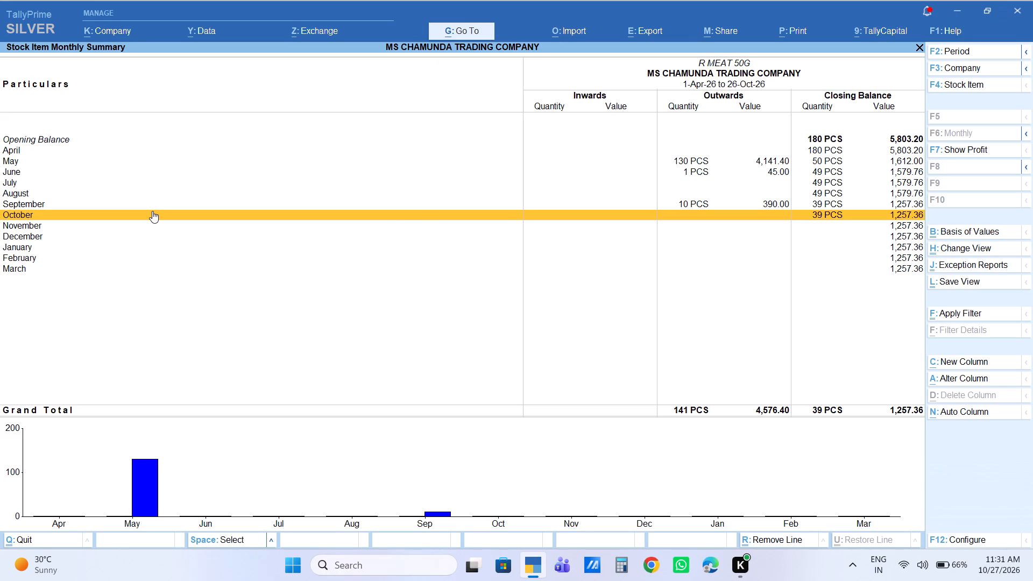
key("Escape")
key("Escape")
key("Escape")
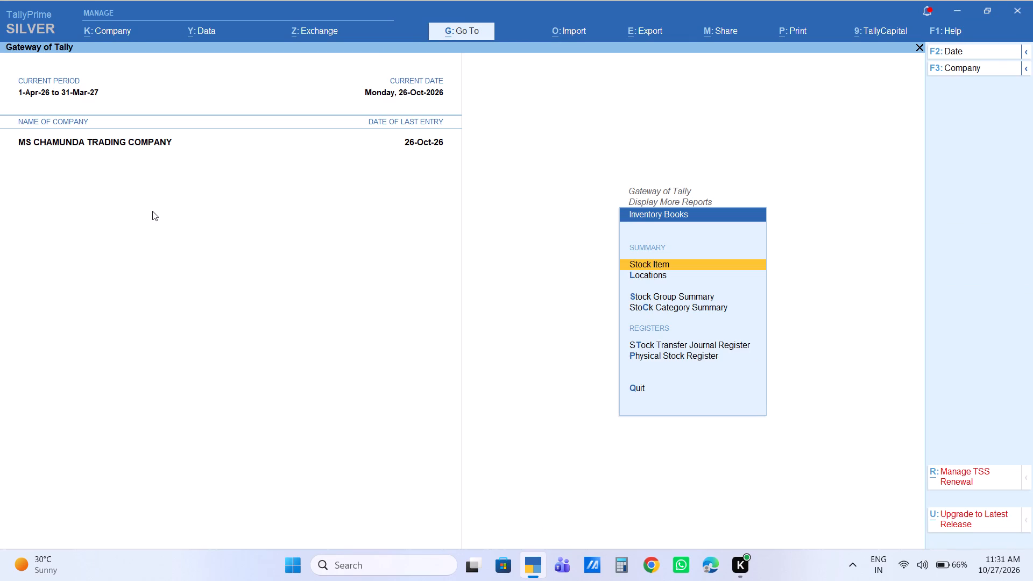
Change the company's current period to start from 01/01/25.
left_click(60, 91)
key("Insert")
key("End")
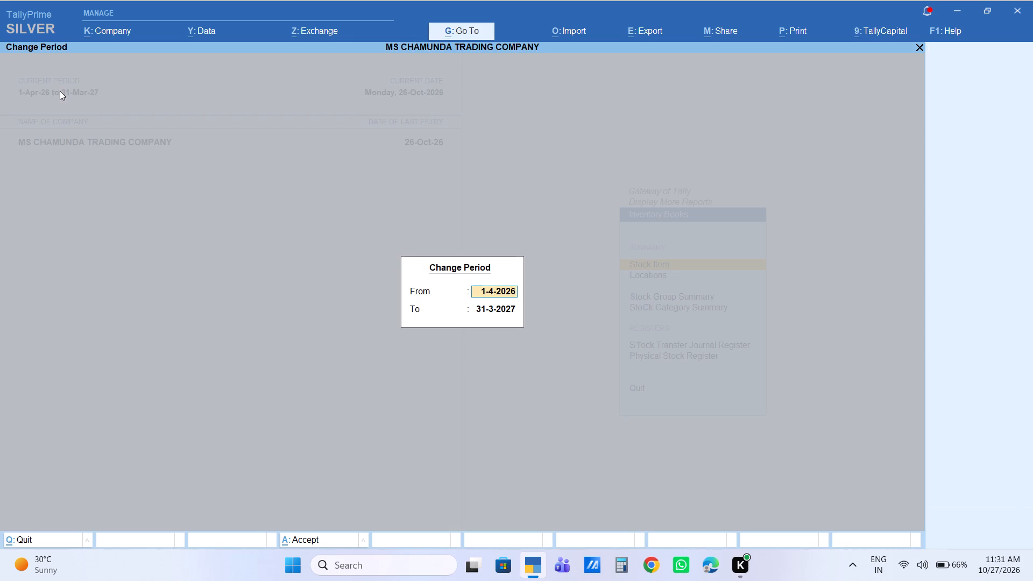
key("slash")
key("BackSpace")
key("BackSpace")
key("BackSpace")
key("BackSpace")
key("BackSpace")
key("BackSpace")
key("BackSpace")
key("BackSpace")
key("BackSpace")
key("Insert")
key("End")
key("Insert")
key("0")
key("1")
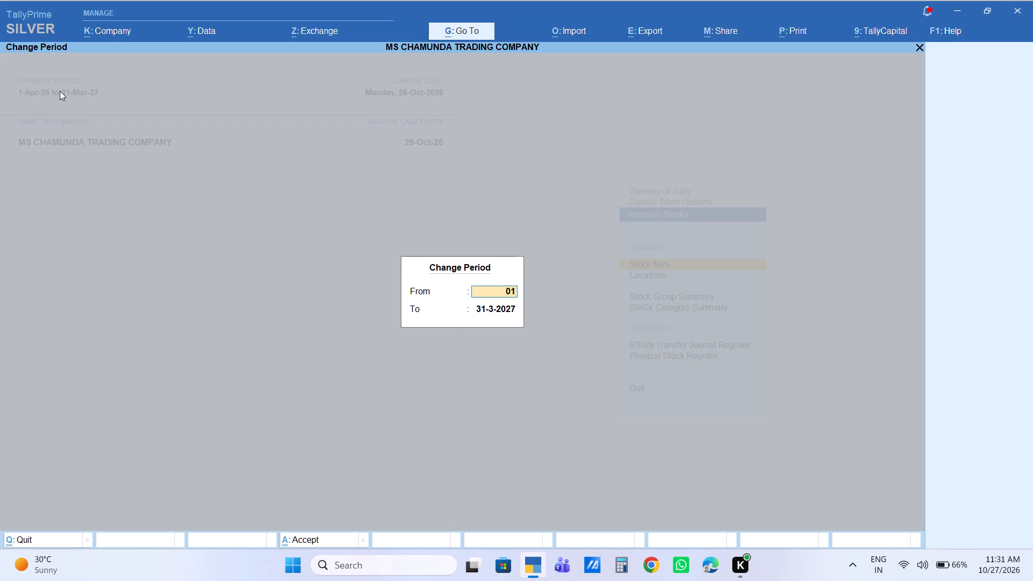
type("/01/25")
key("Return")
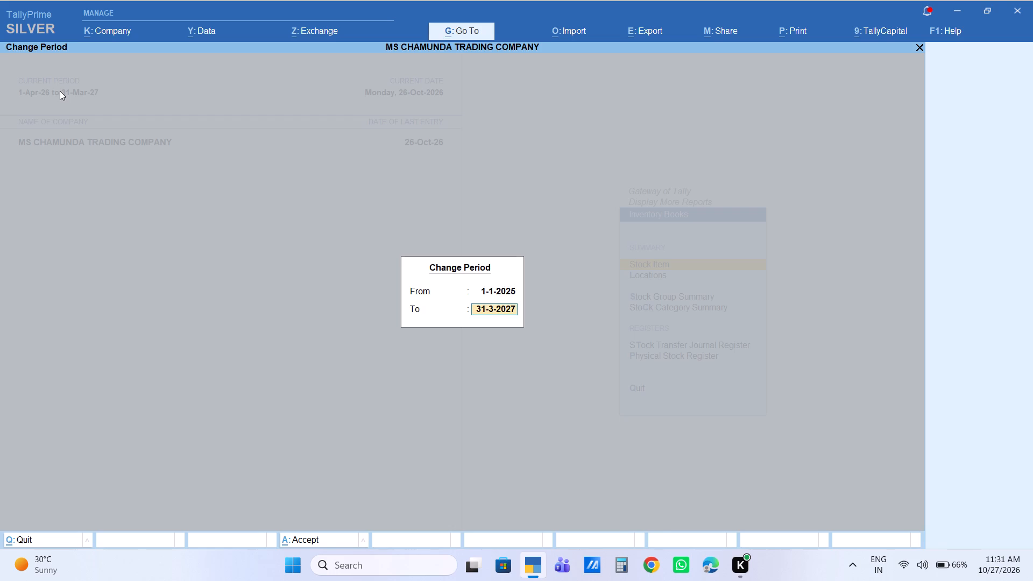
key("Return")
Open the stock item monthly summary for R MEAT 50G again with the extended period.
key("Return")
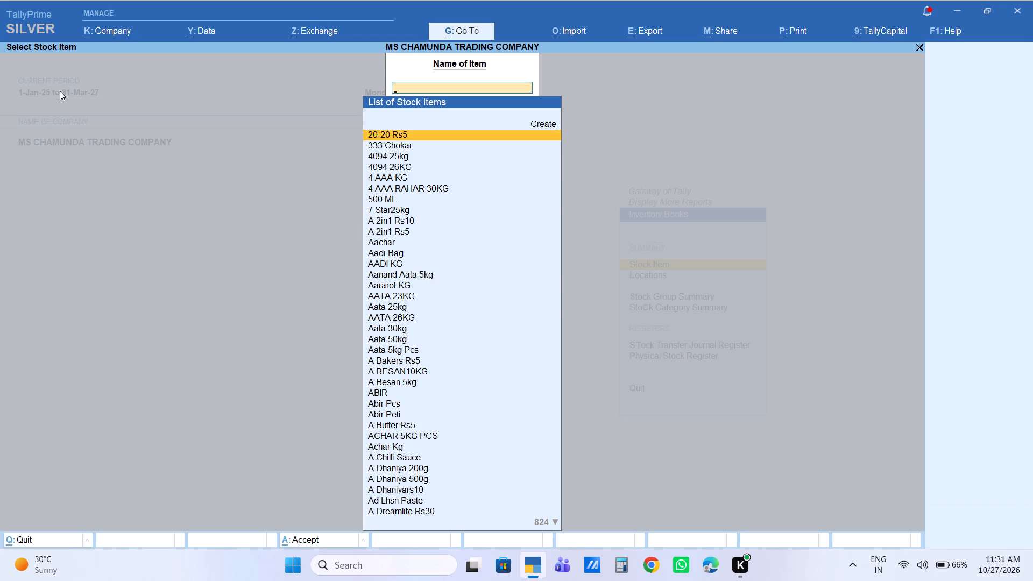
type("R MEA")
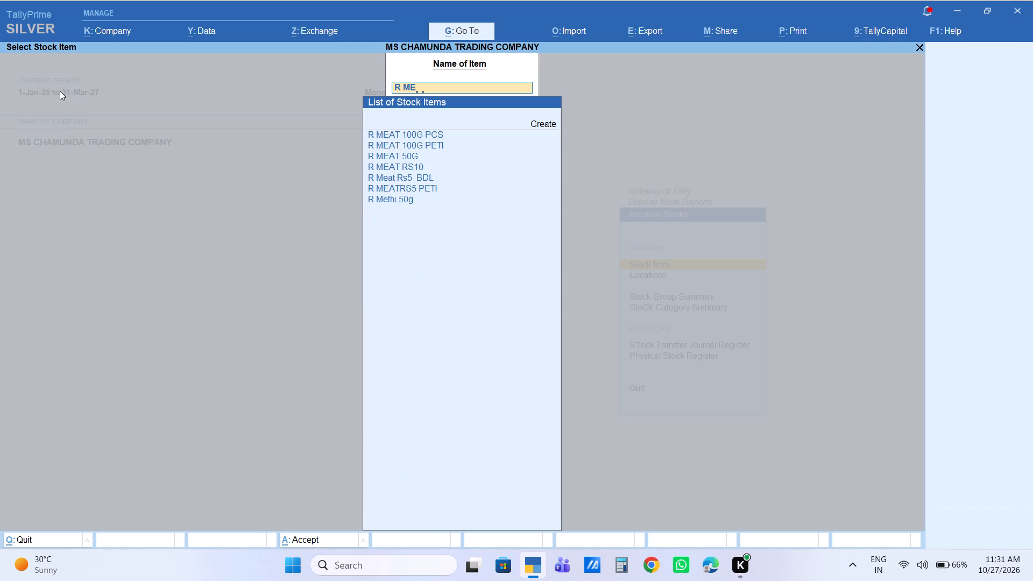
key("Down")
key("Down")
key("Down")
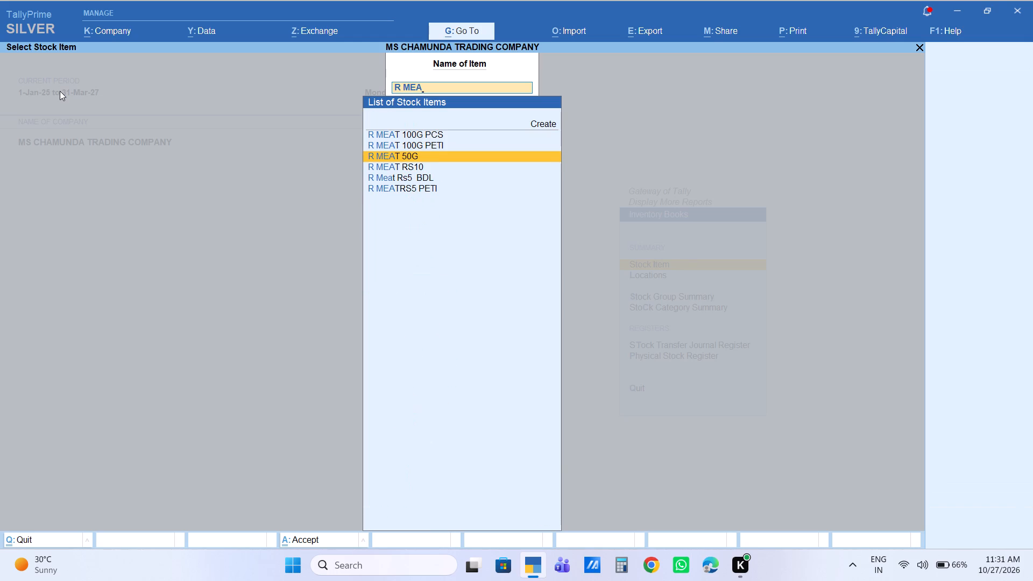
key("Return")
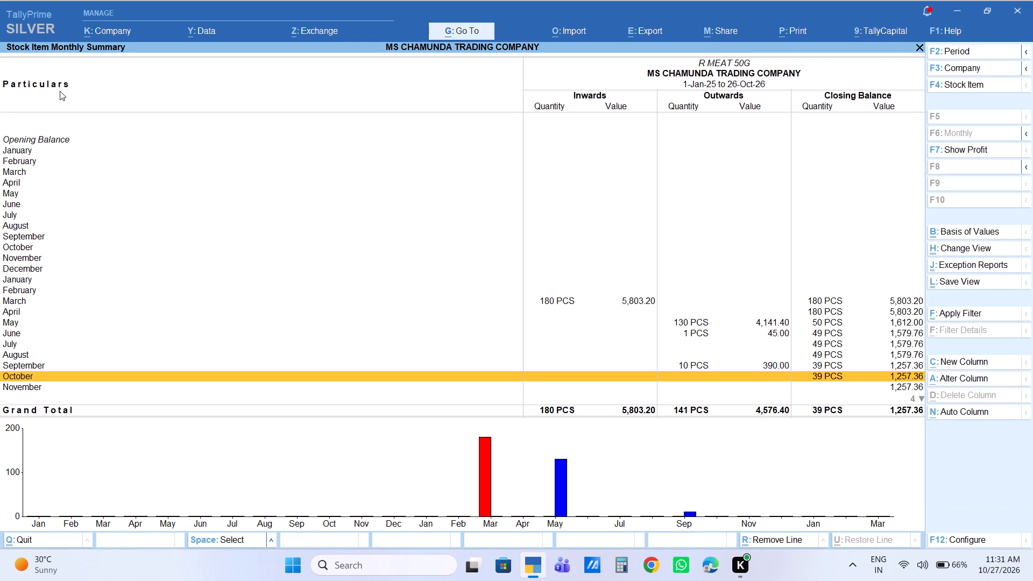
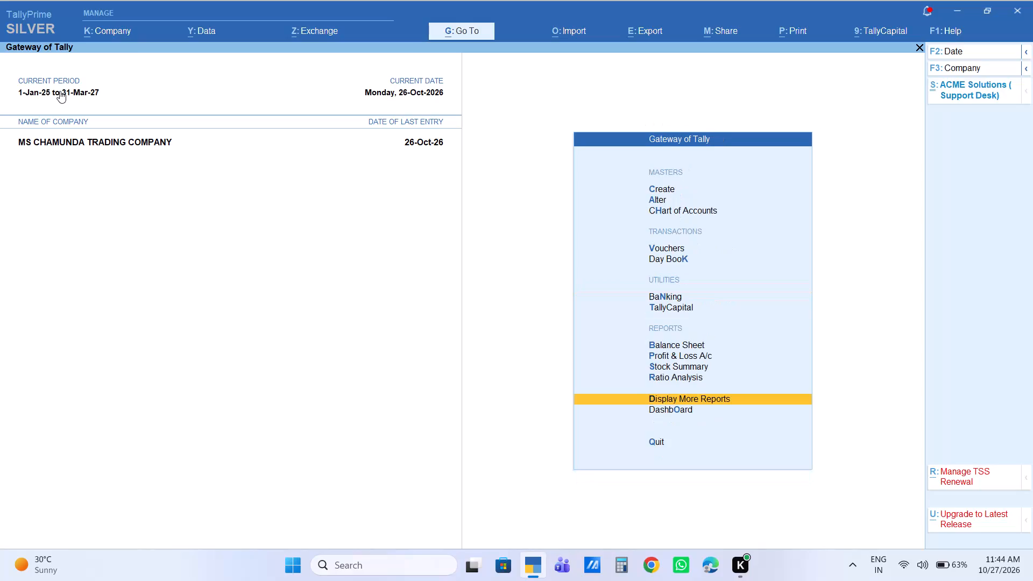
Open a new sales voucher for MS CHAMUNDA TRADING COMPANY.
key("Up")
key("Up")
key("Up")
key("Up")
key("Up")
key("Up")
key("Up")
key("Up")
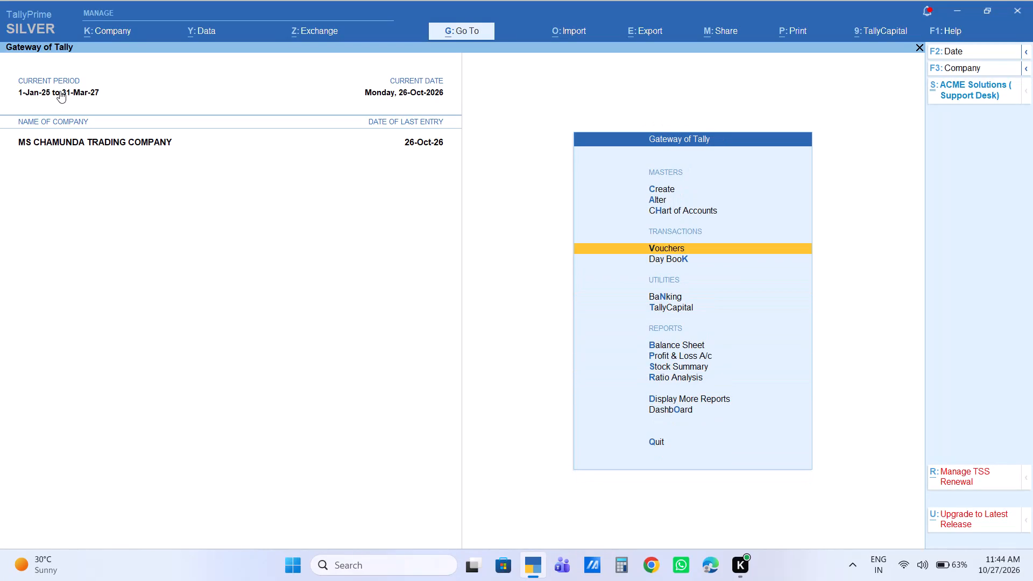
key("Return")
key("F8")
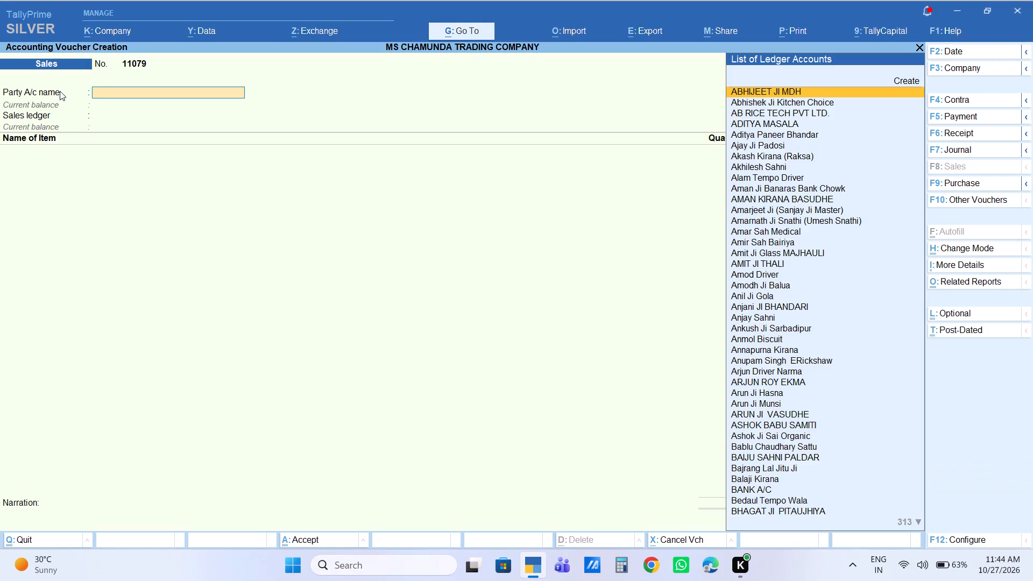
Set Cash as the party account, accept its party details with state Bihar, and use the SALES ledger.
type("CAS")
key("Return")
key("Return")
key("Return")
key("Return")
key("Return")
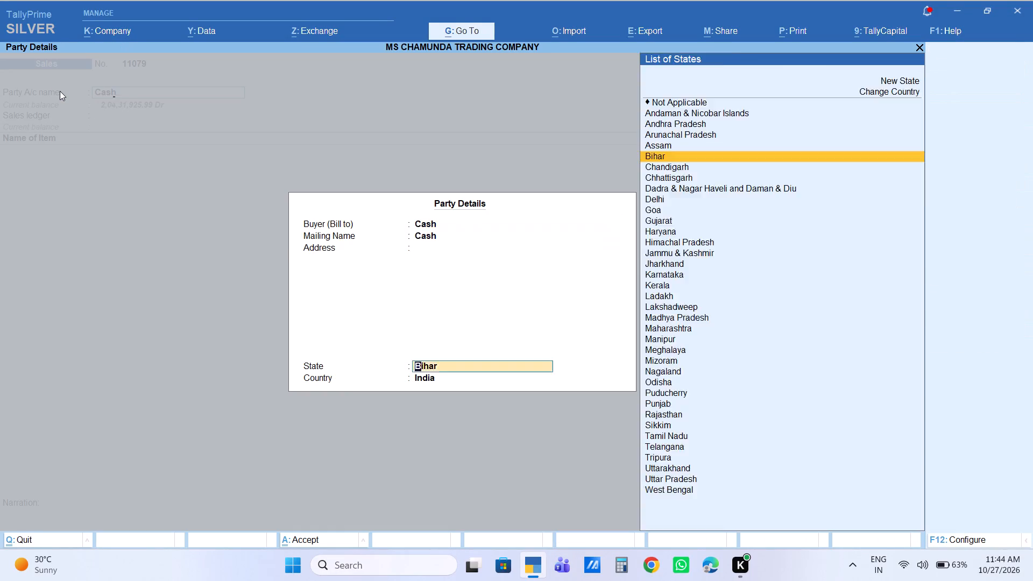
key("Return")
key("Return")
key("BackSpace")
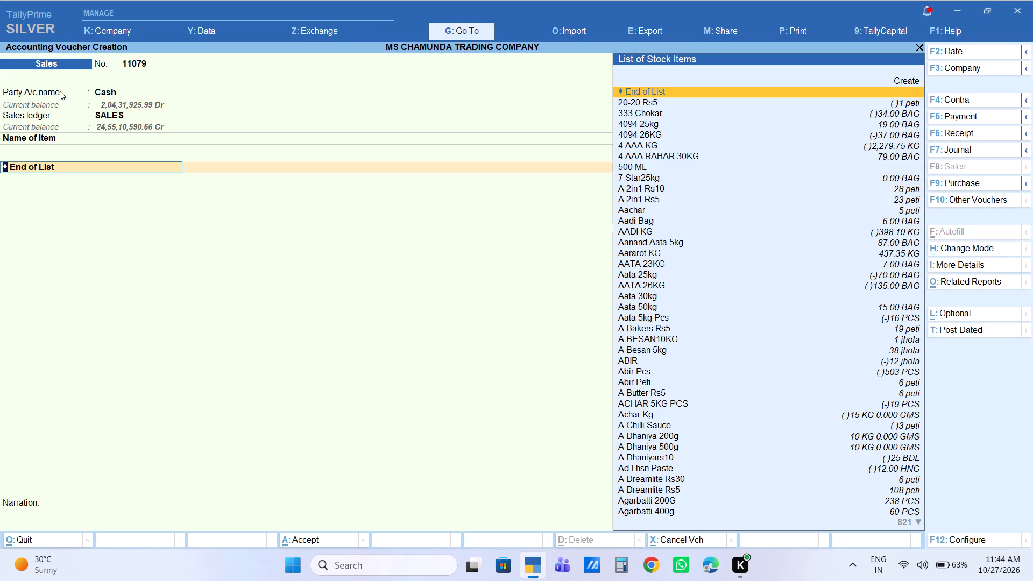
Set the voucher date to 27-Oct-26.
key("F2")
key("Return")
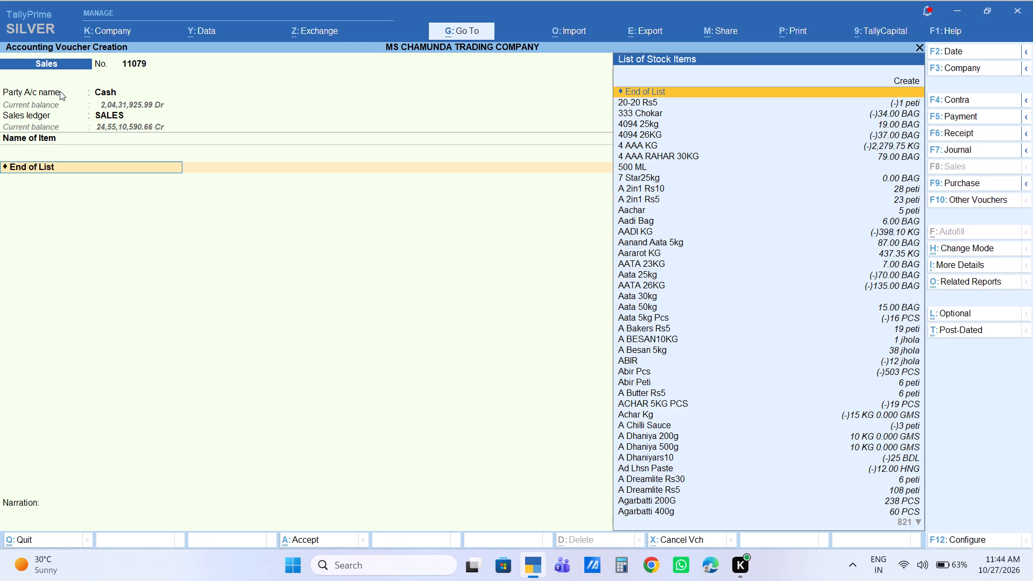
Add the item PASTA Bag with a quantity of 1 BAG at the rate of 1,050.00.
type("OASRA")
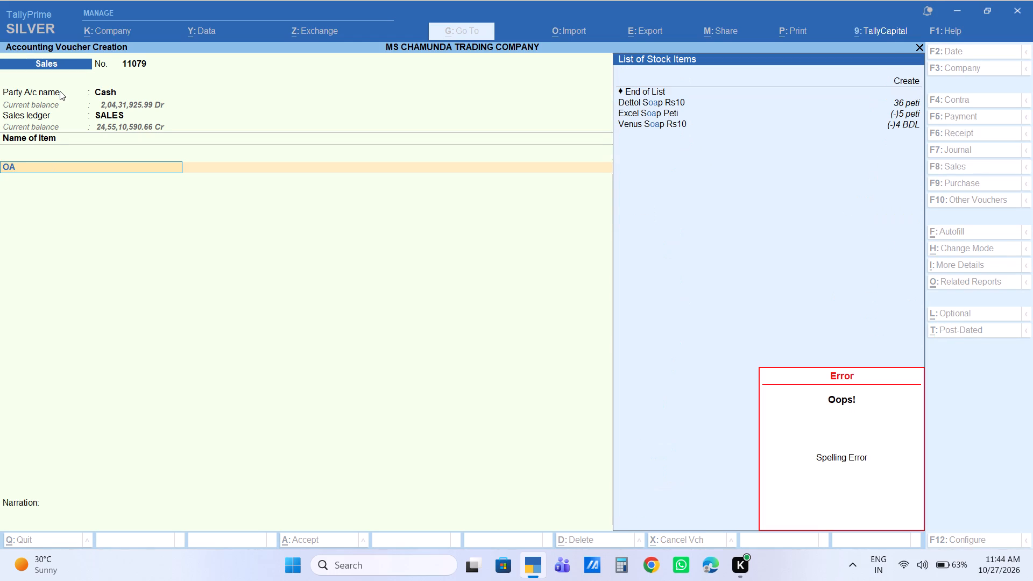
key("BackSpace")
key("BackSpace")
key("BackSpace")
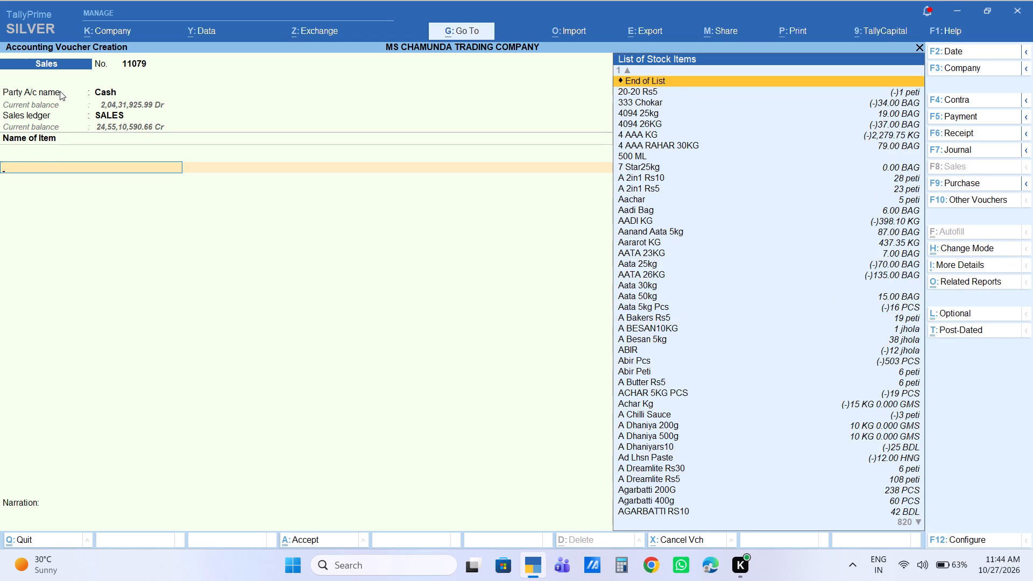
type("PASTA")
key("Down")
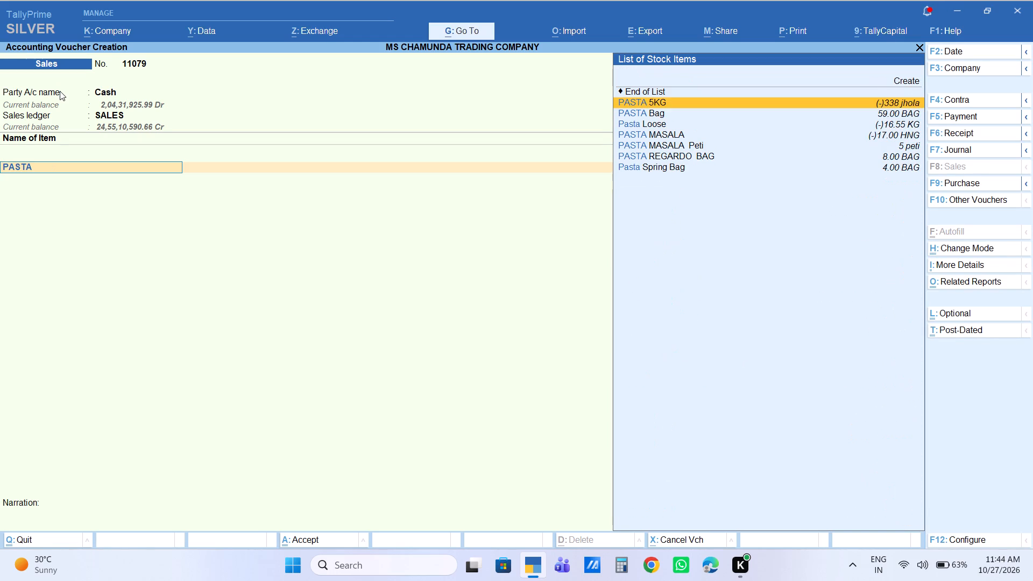
key("Down")
key("Return")
key("1")
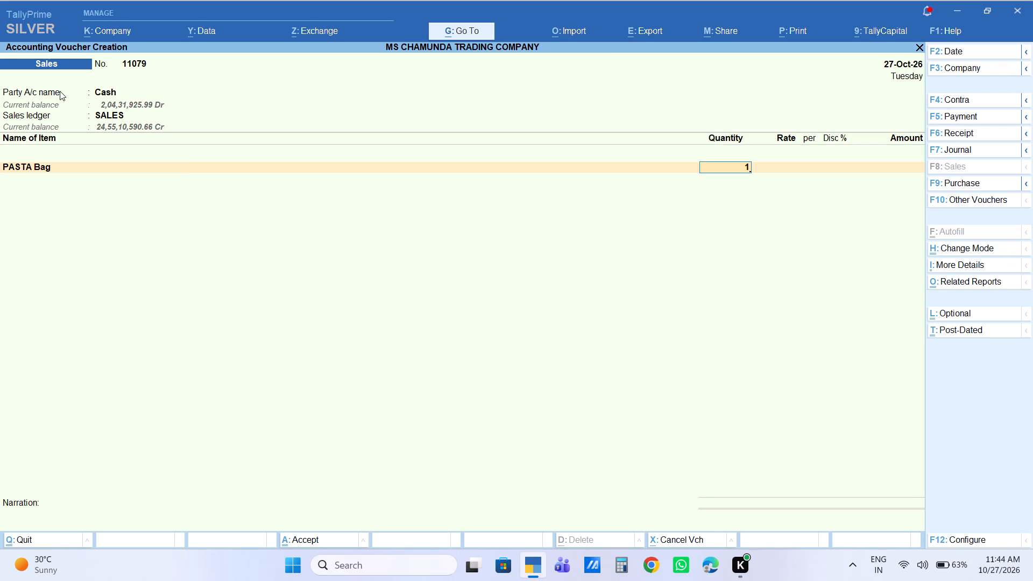
key("Return")
key("Return")
key("Return")
key("Return")
key("Return")
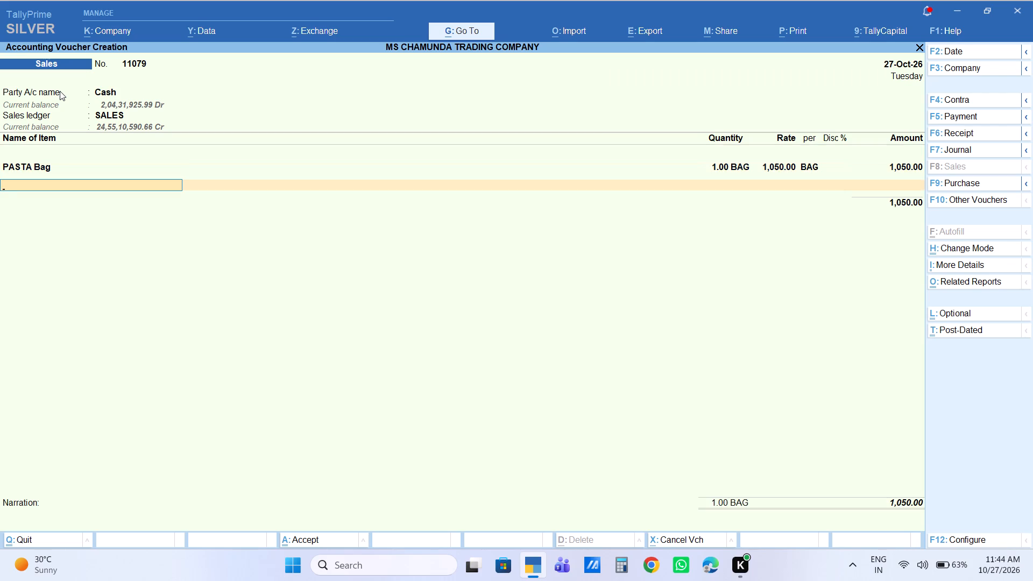
Add the item R Methi 50g with a quantity of 10 PCS at the rate of 60.00.
type("N")
key("space")
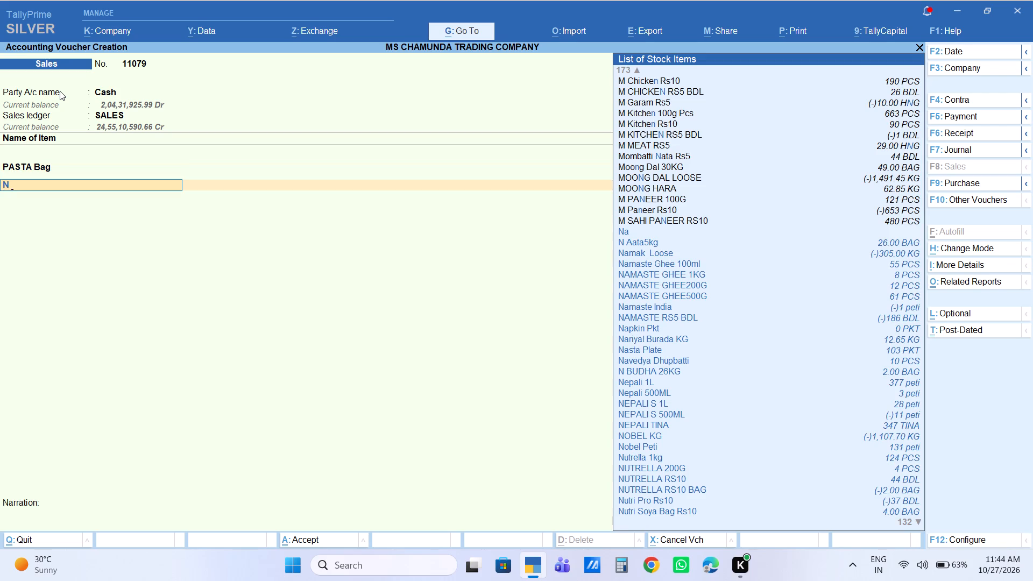
key("BackSpace")
key("BackSpace")
key("e")
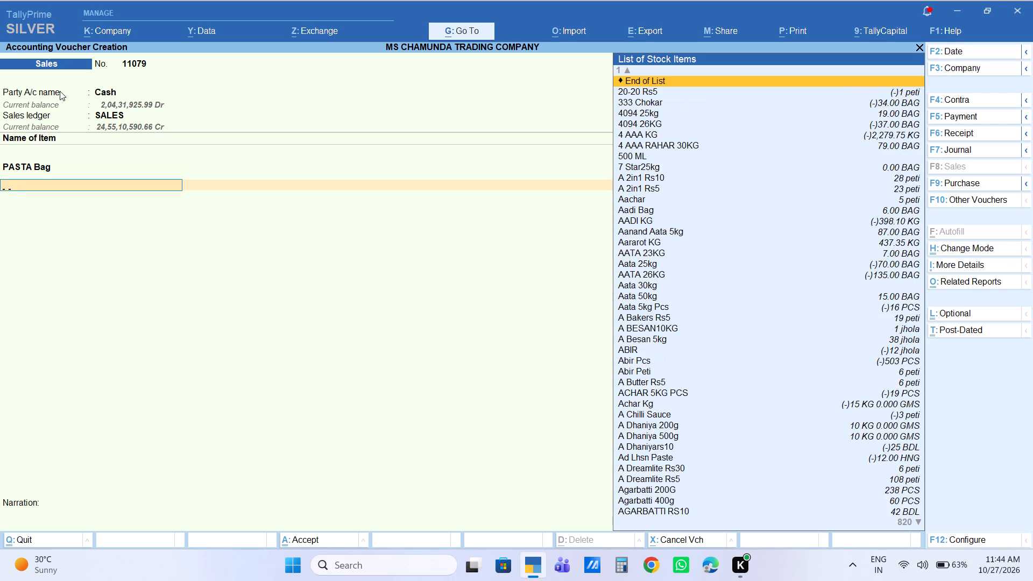
key("BackSpace")
type("R N")
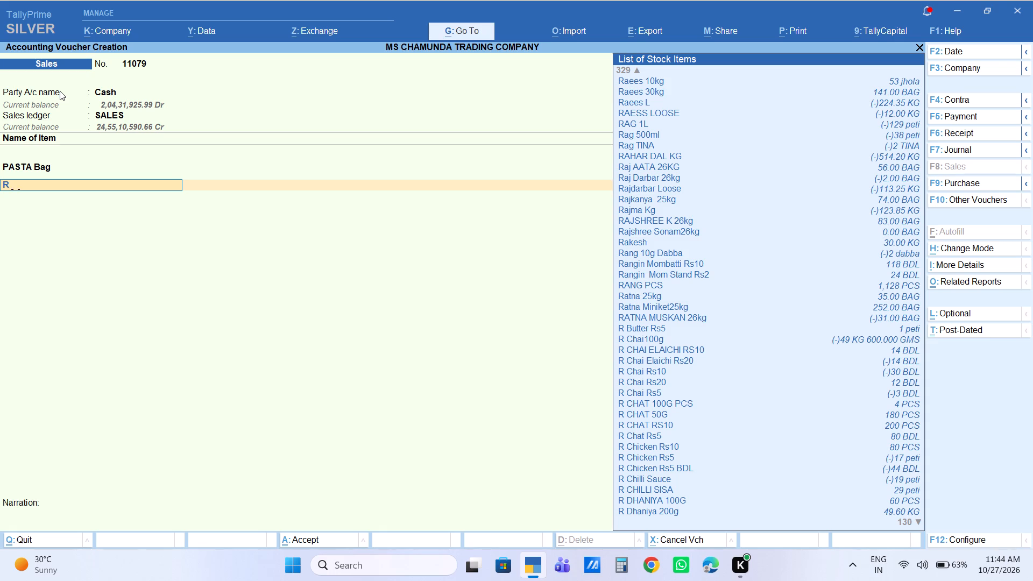
key("BackSpace")
type("METHI")
key("Return")
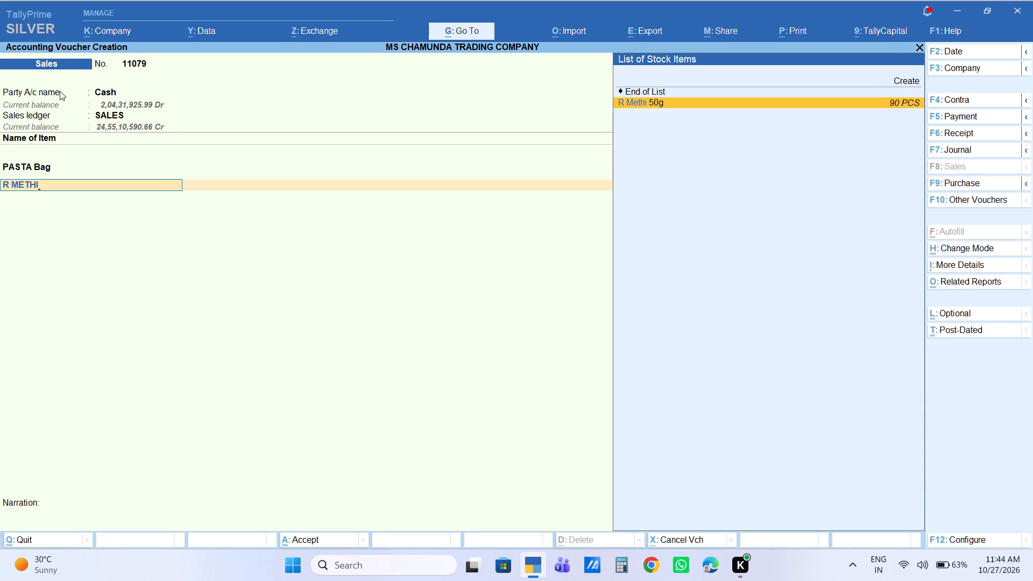
type("10")
key("Return")
key("Return")
key("Return")
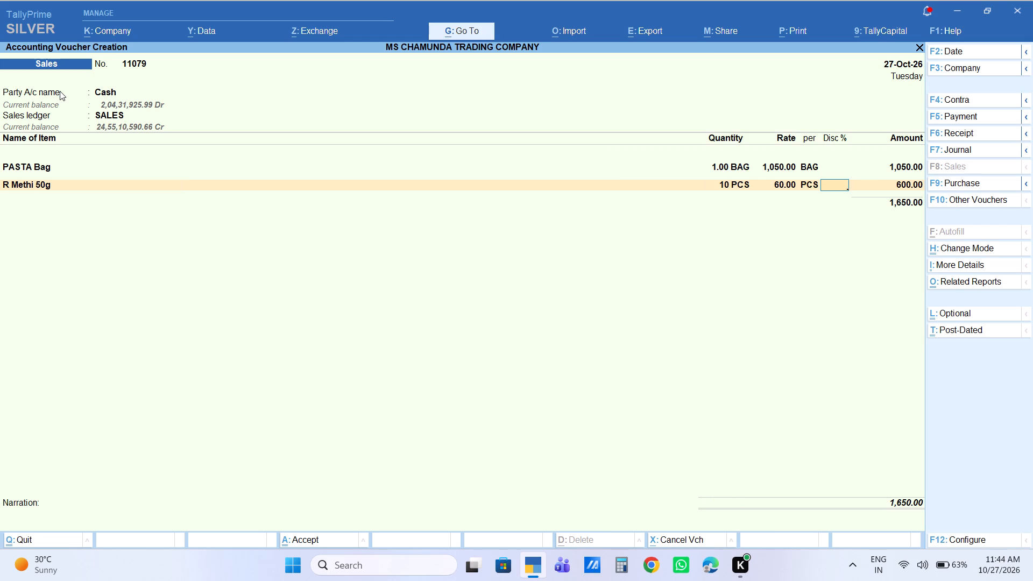
key("Return")
key("Return")
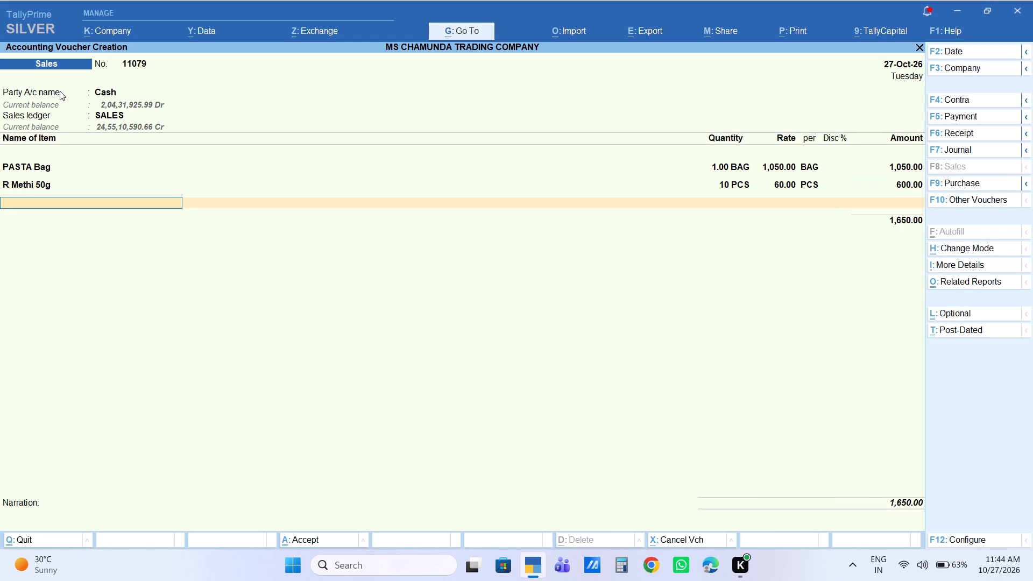
Add the item PARIVAR PAPAD PCS with a quantity of 10 PCS at the rate of 23.00.
type("PARIVAR")
key("Down")
key("Down")
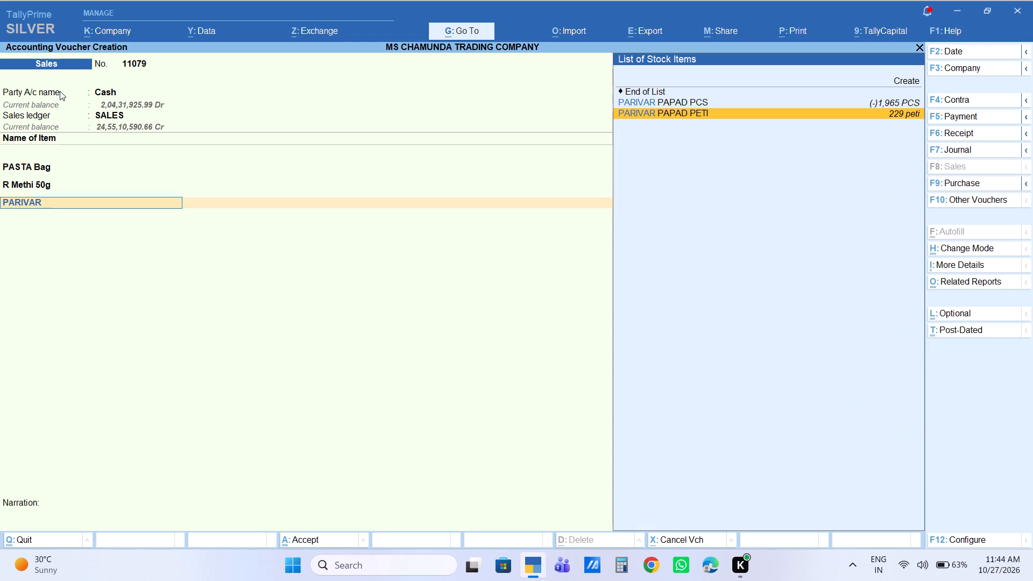
key("Up")
key("Return")
type("10")
key("Return")
key("Return")
key("Return")
key("Return")
key("Return")
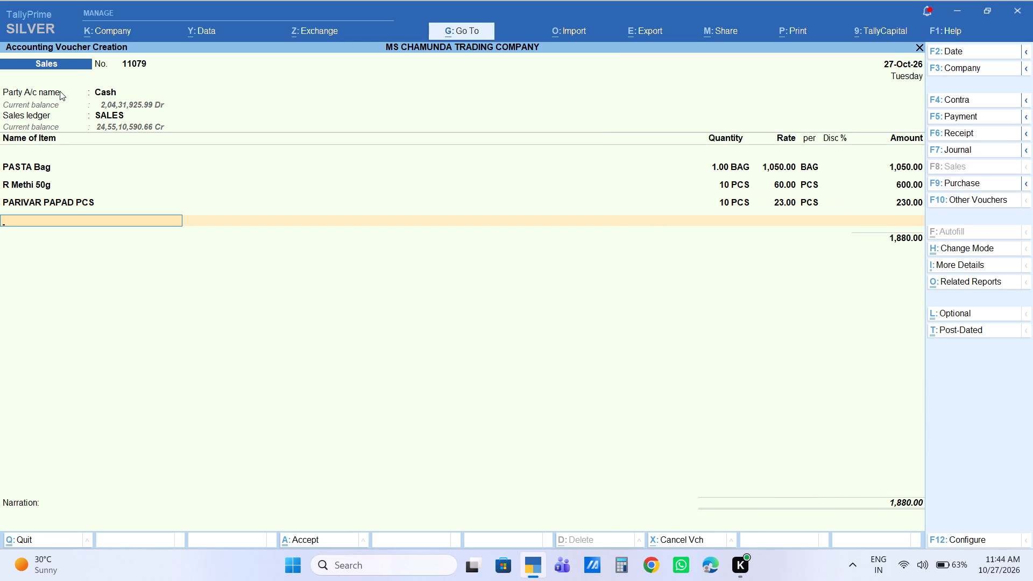
Add the item R Chicken Rs5 with a quantity of 2 peti at the rate of 180.00.
type("R CHI")
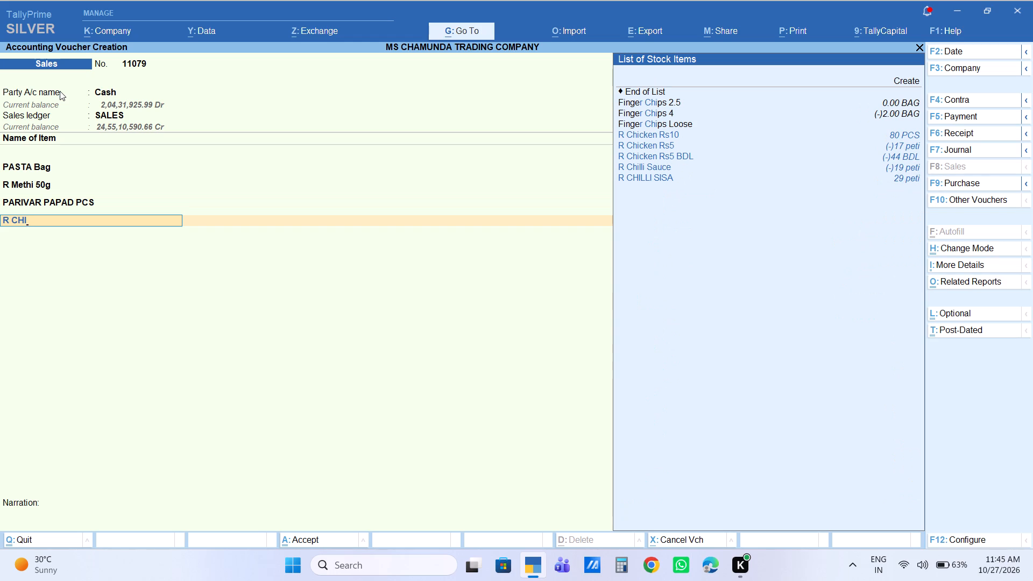
key("Down")
key("Down")
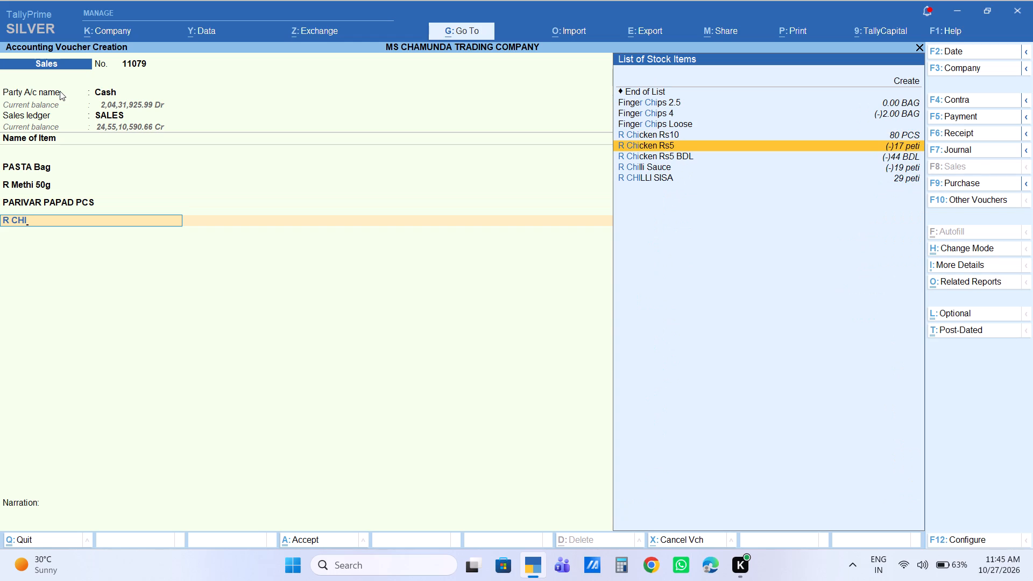
key("Return")
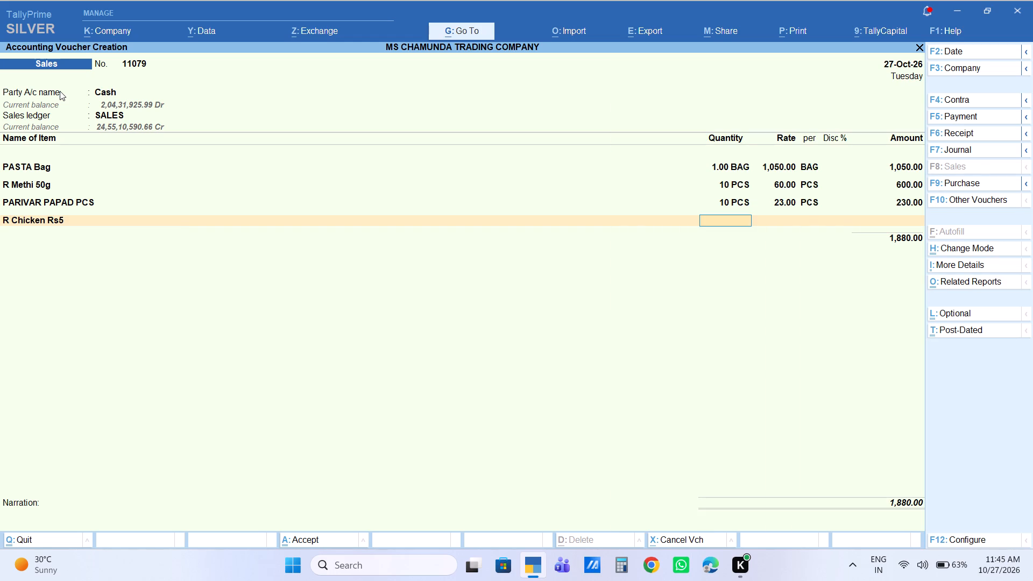
key("2")
key("Return")
key("Return")
key("Return")
key("Return")
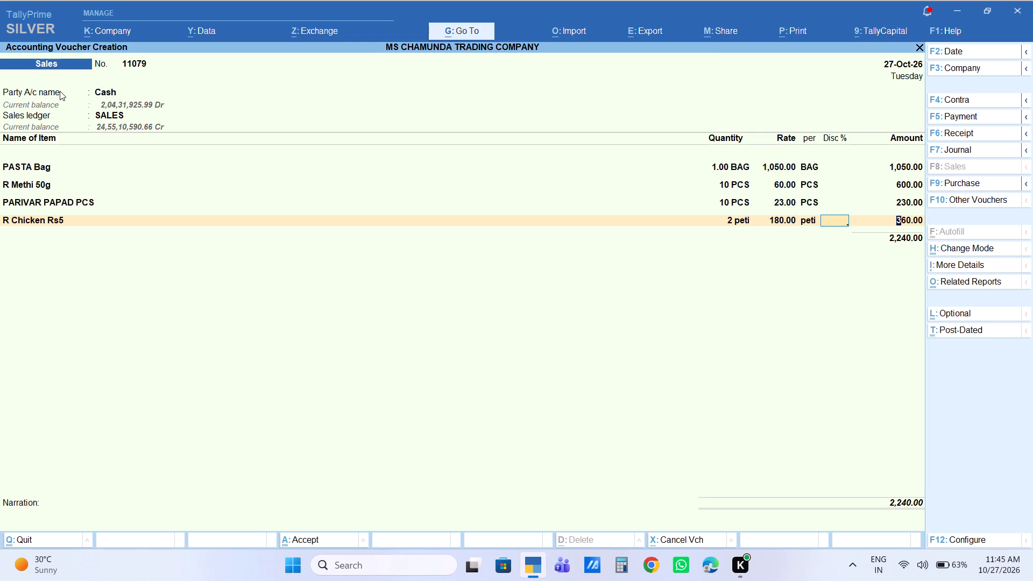
key("Return")
Add the item R Meat Rs5 BDL with a quantity of 2 BDL and an amount of 360.
type("R MEAT")
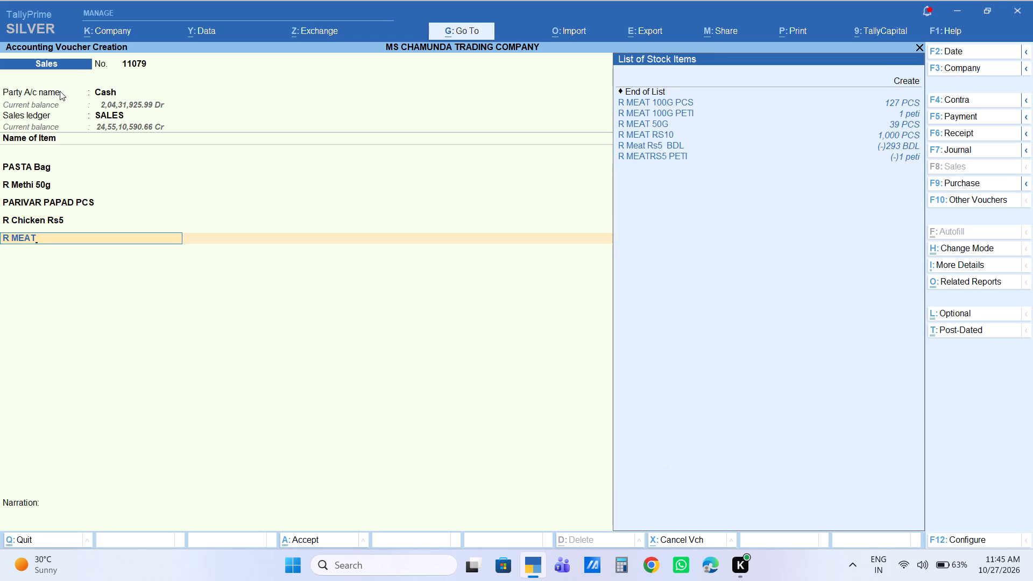
key("Down")
key("Down")
key("Down")
key("Down")
key("Down")
key("Return")
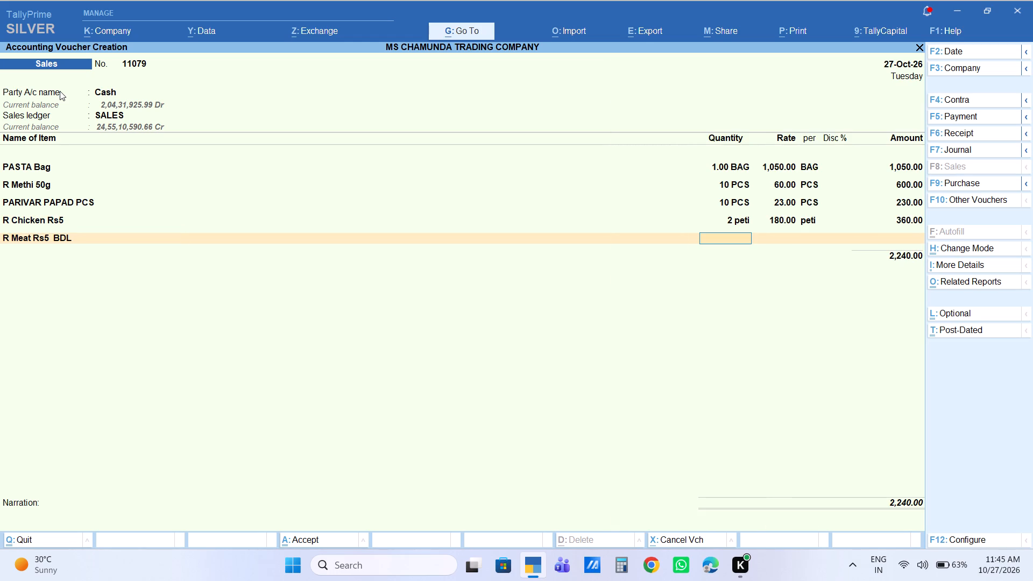
key("2")
key("Return")
key("Return")
key("Return")
key("Return")
type("360")
key("Return")
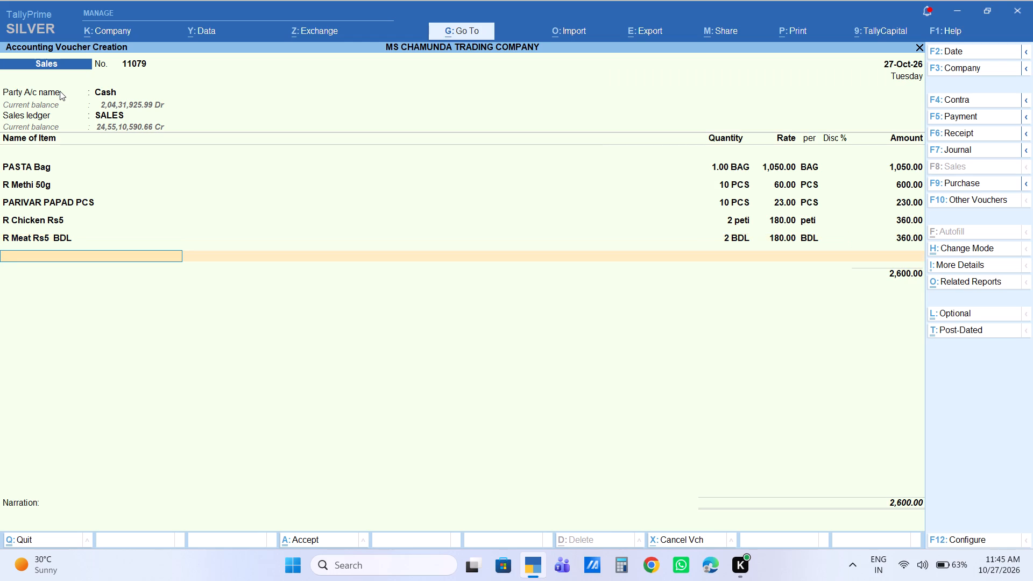
Add the item R GARAM RS5 BdL with a quantity of 2 BDL and an amount of 180.
type("R GARA")
key("Down")
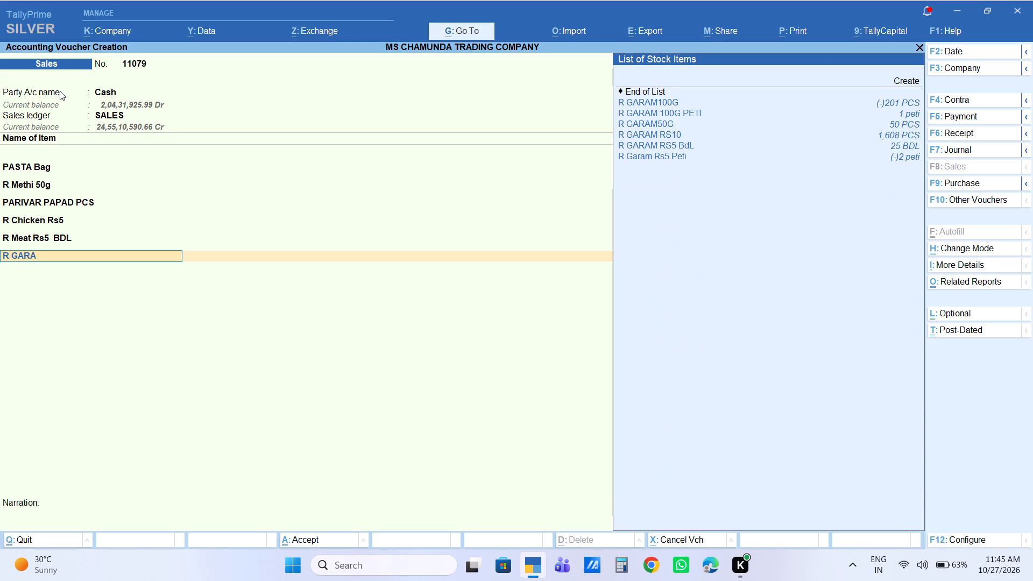
key("Down")
key("Down")
key("Down")
key("Down")
key("Return")
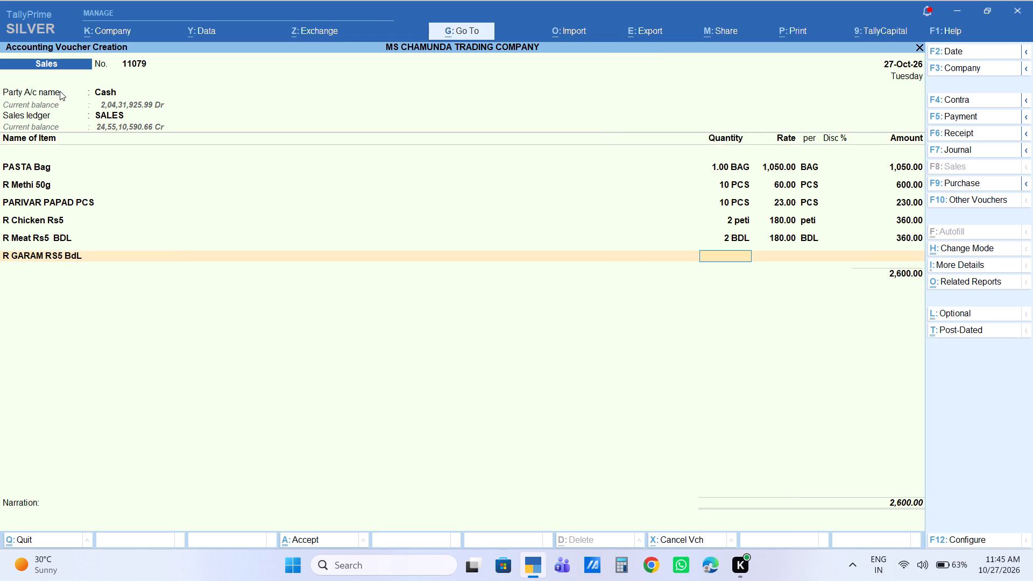
key("2")
key("Return")
key("Return")
key("Return")
key("Return")
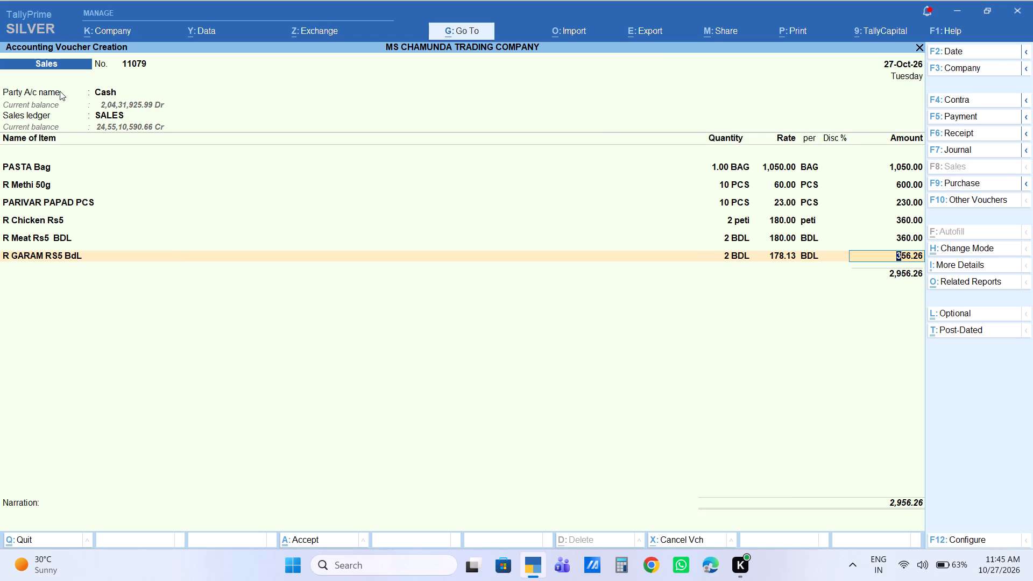
type("180")
key("Return")
Set the rate of the R GARAM RS5 BdL line to 180 per BDL and accept the line.
key("BackSpace")
key("BackSpace")
key("BackSpace")
key("BackSpace")
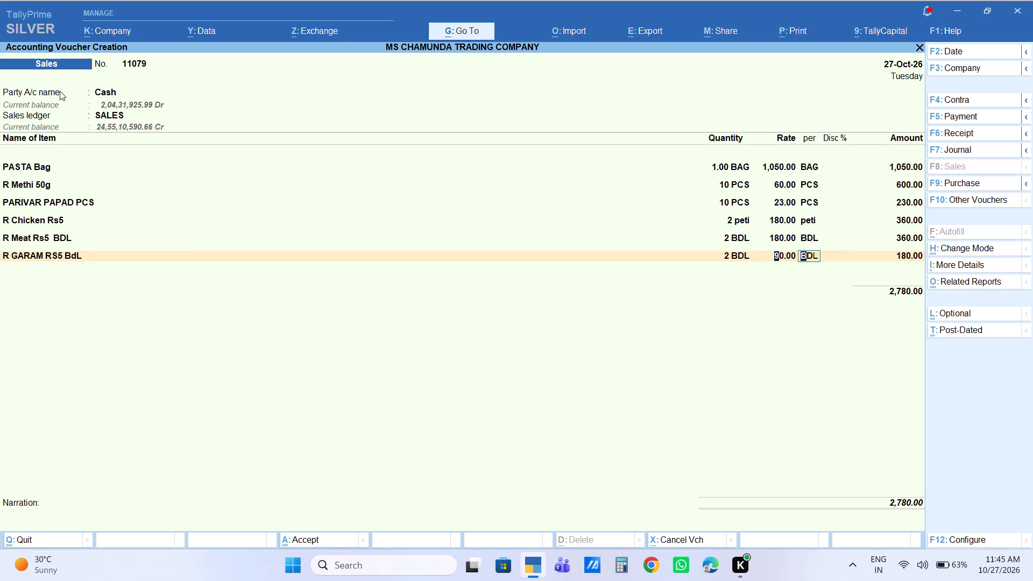
type("180")
key("Return")
key("Return")
key("Return")
key("Return")
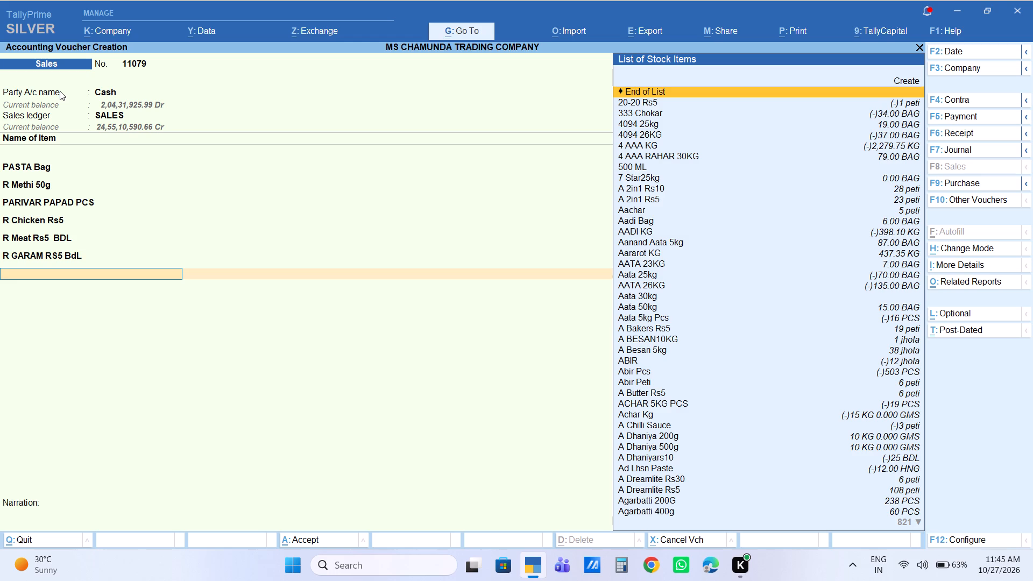
Add the item KESARIYA Rang Rs10 with a quantity of 1 dabba at the rate of 125.00.
type("KESAR")
key("Down")
key("Down")
key("Return")
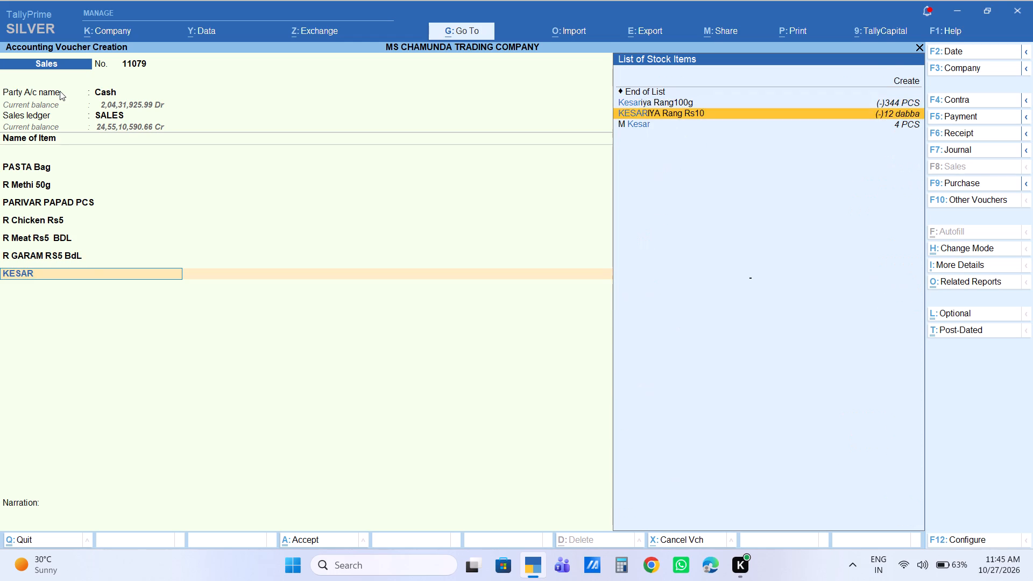
key("1")
key("Return")
key("Return")
key("Return")
key("Return")
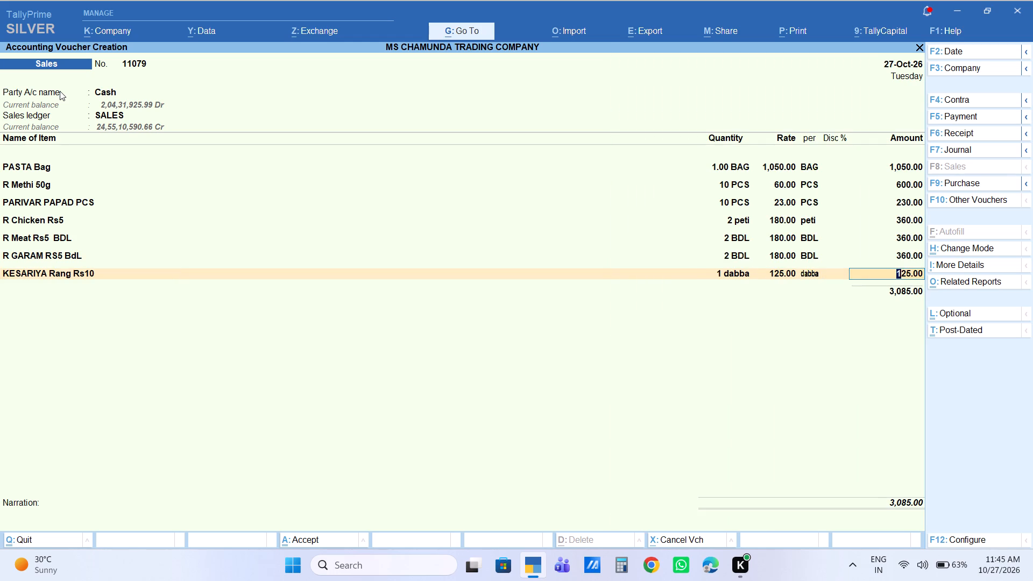
key("Return")
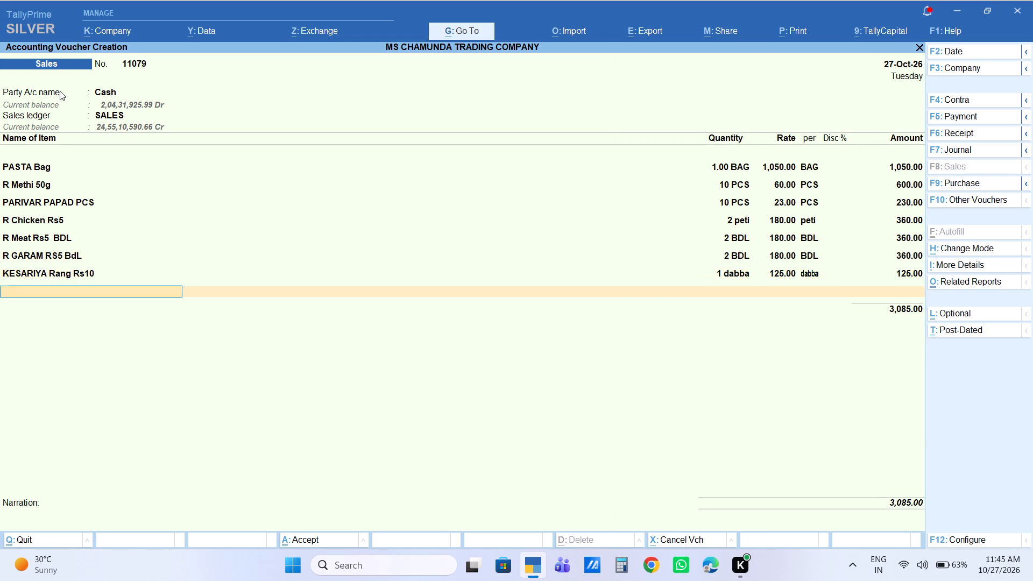
Add the item Kesariya Rang100g with a quantity of 20 PCS and an amount of 640.
type("KESAR")
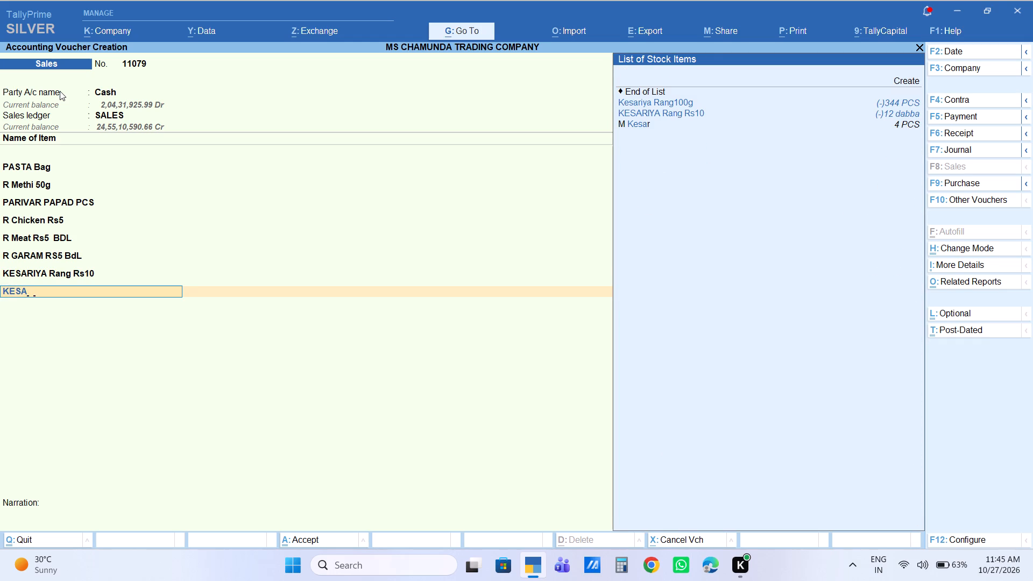
key("Down")
key("Return")
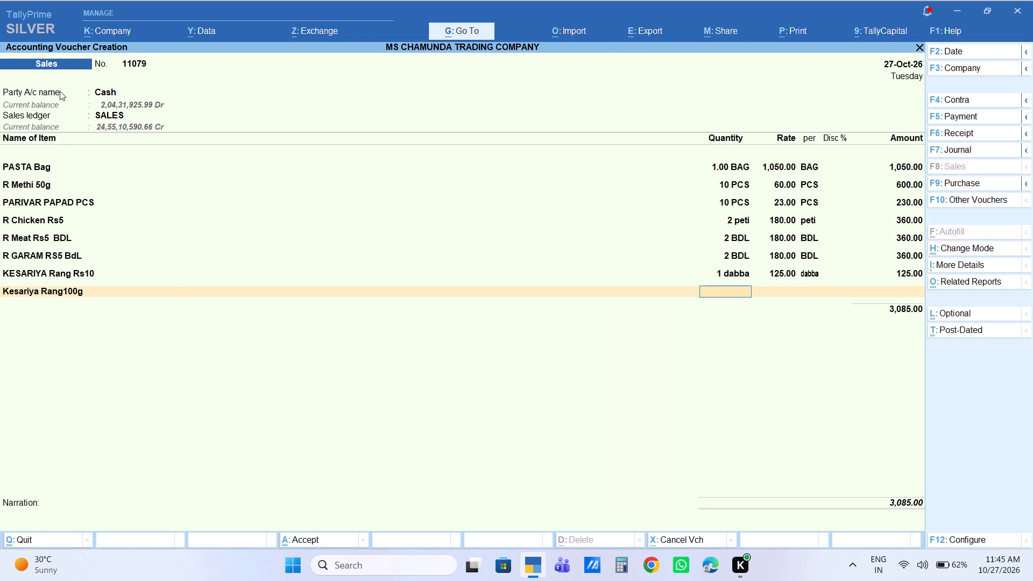
type("20")
key("Return")
key("Return")
key("Return")
key("Return")
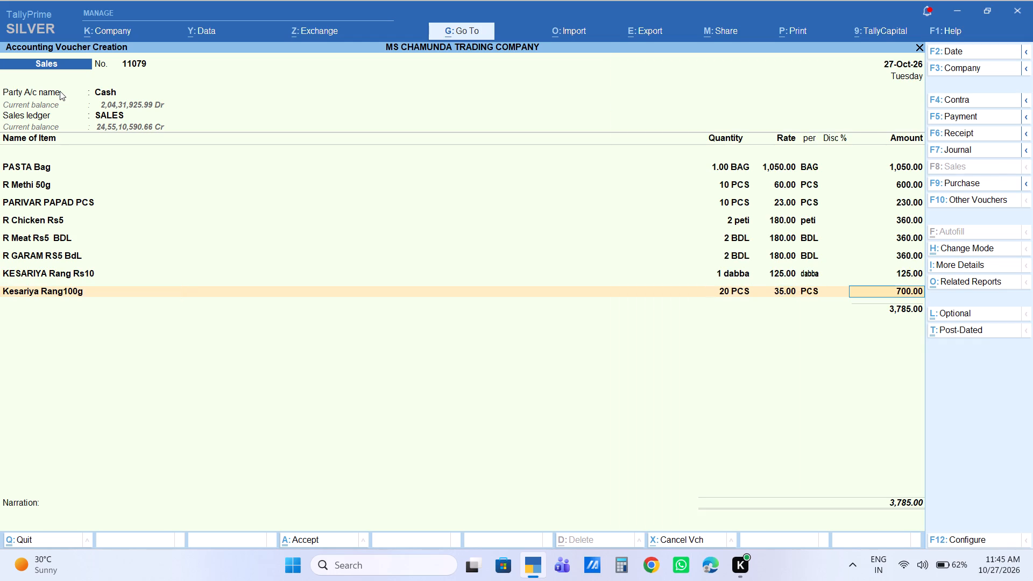
type("640")
key("Return")
Add the item R MIRCH 100G with a quantity of 20 PCS at the rate of 66.00 and a 40% discount.
type("R MIRCHA")
key("Down")
key("Down")
key("Down")
key("Down")
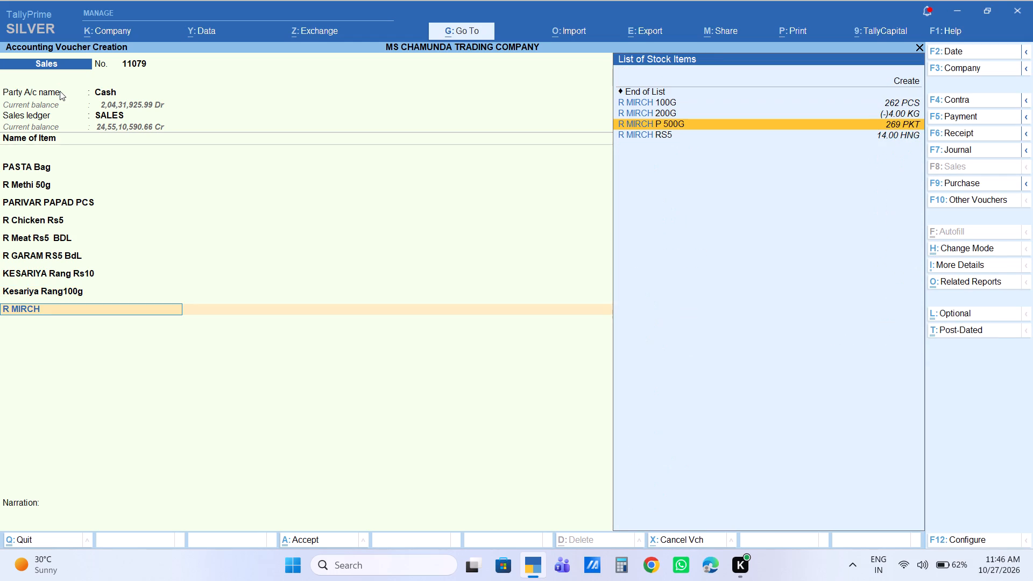
key("Up")
key("Up")
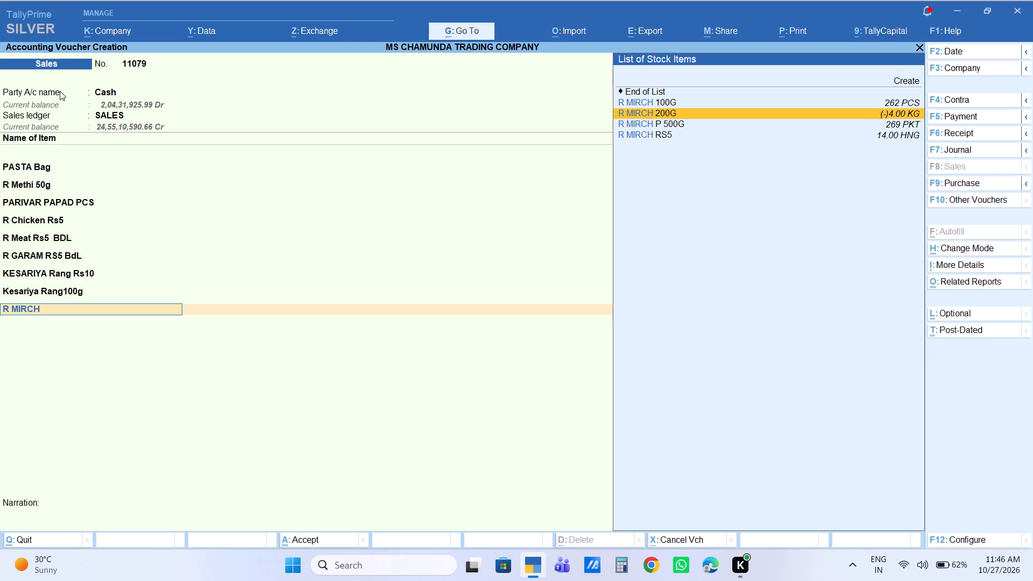
key("Return")
key("BackSpace")
key("Up")
key("Return")
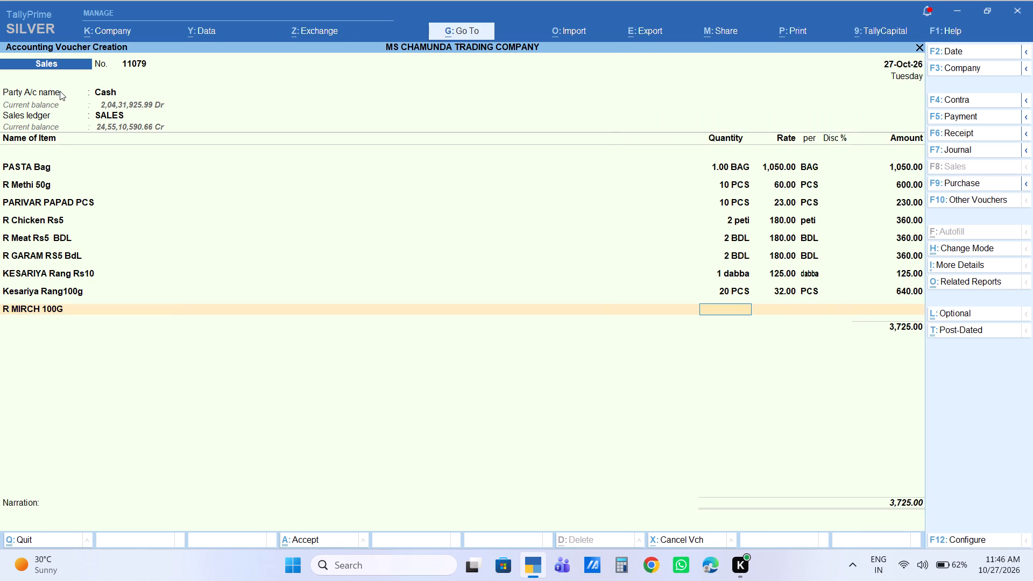
type("20")
key("Return")
key("Return")
key("Return")
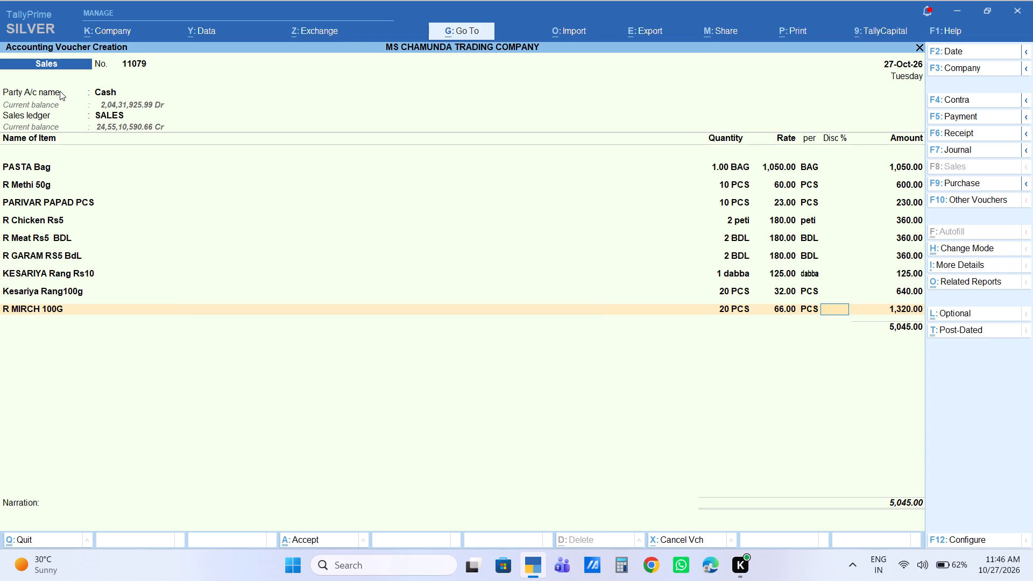
type("40")
key("Return")
key("Return")
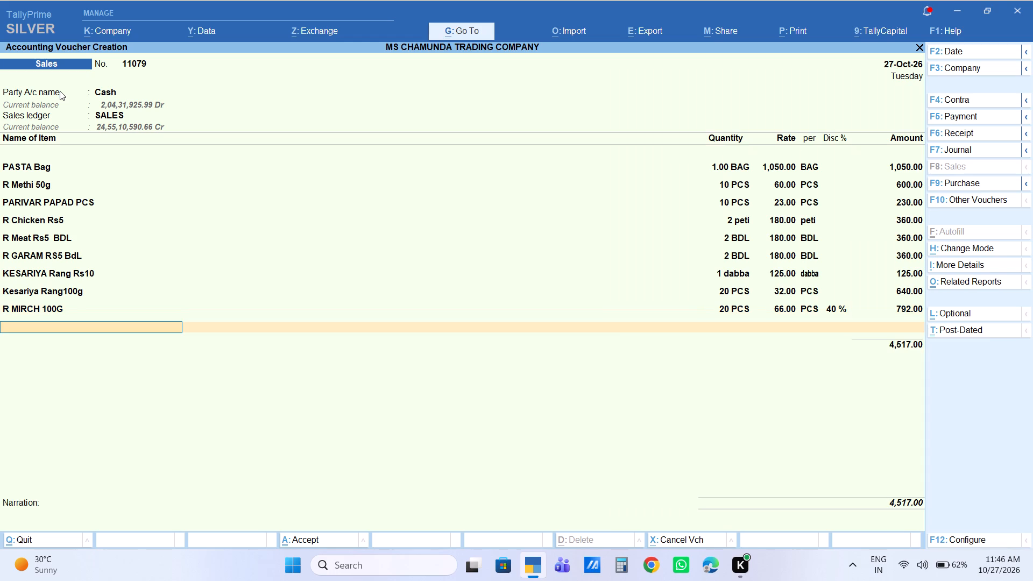
Add the item R HALDI 100G with a quantity of 20 PCS at the rate of 49 and a 40% discount.
type("R HALDI")
key("Down")
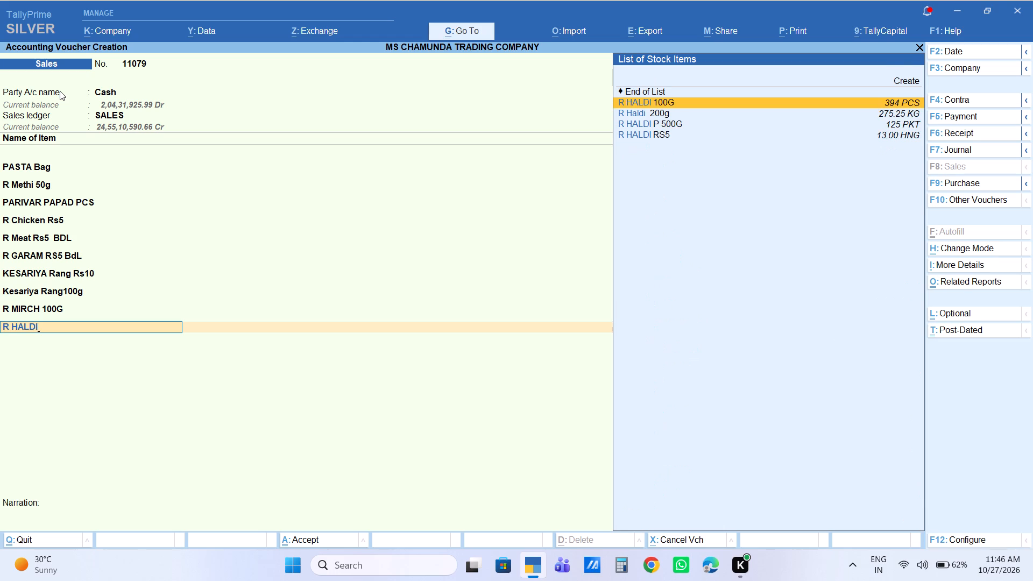
key("Return")
key("2")
key("0")
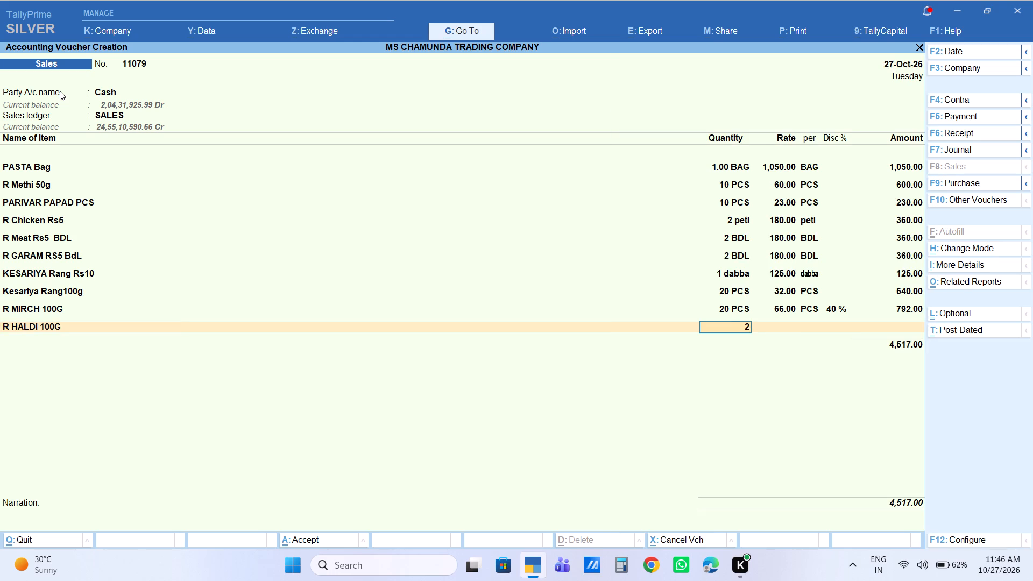
key("Return")
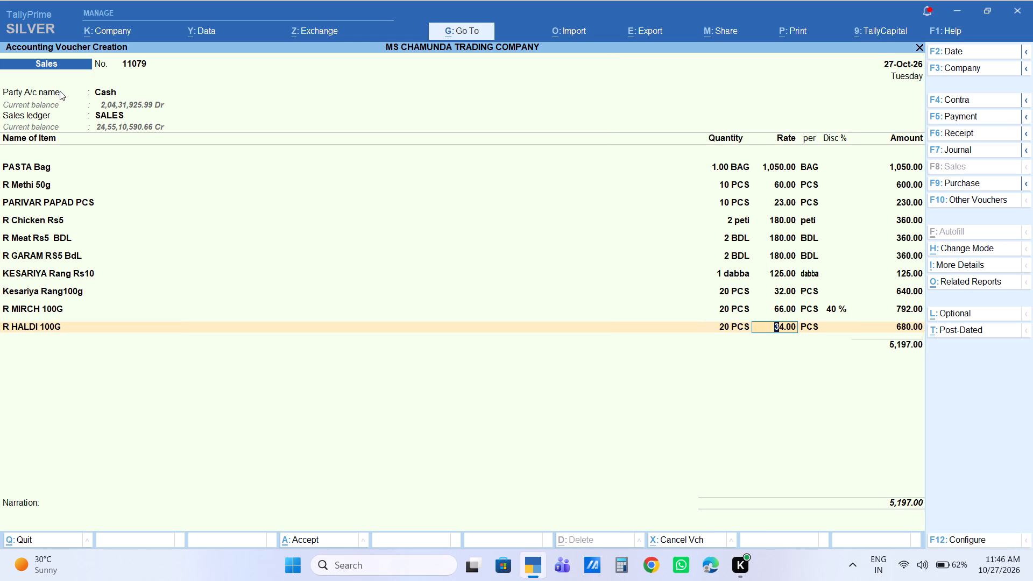
type("49")
key("Return")
key("Return")
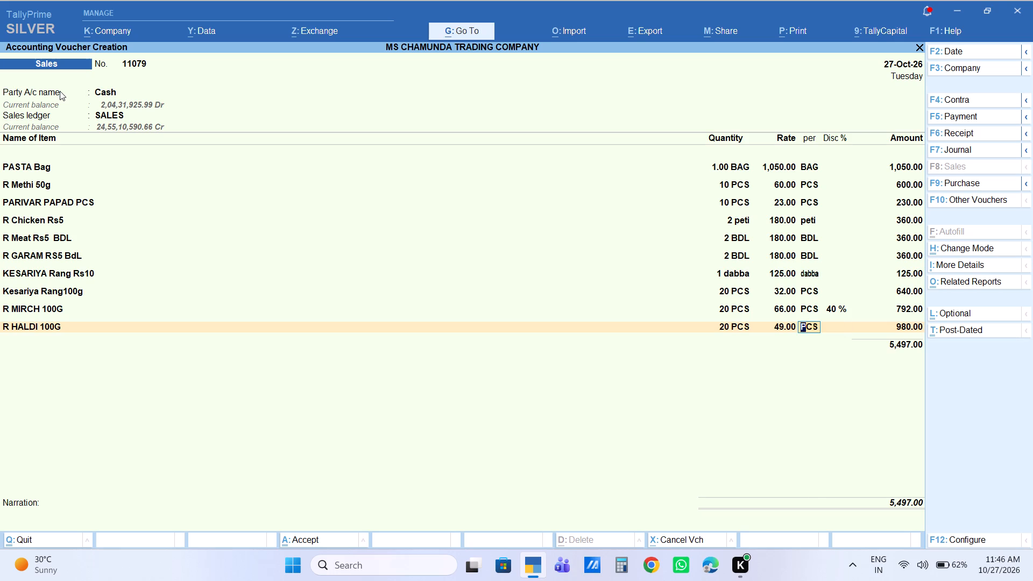
type("40")
key("Return")
key("Return")
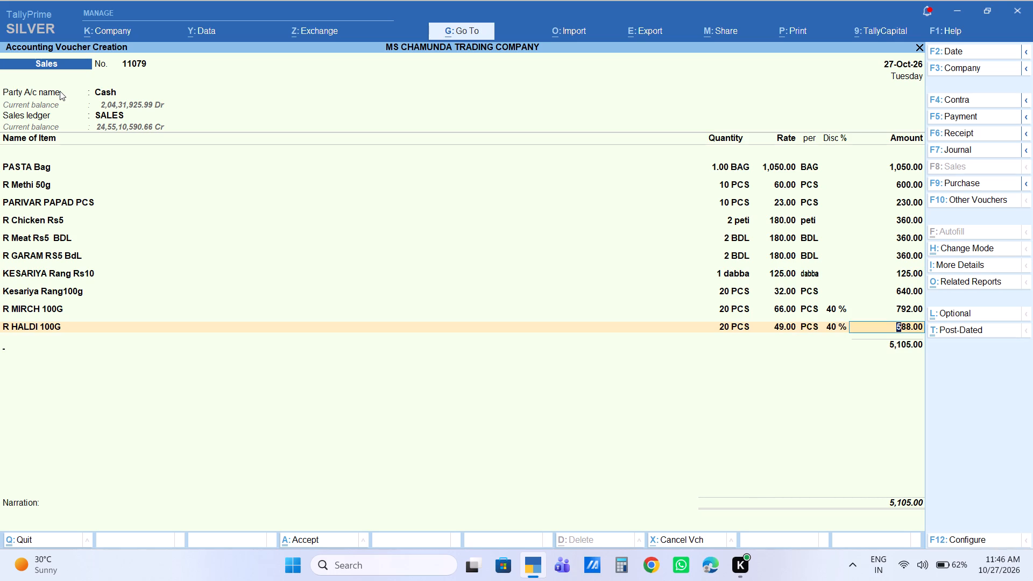
Add the item R CHAT 100G PCS with a quantity of 10 PCS at the rate of 70 and a 40% discount.
type("R CHAT")
key("Down")
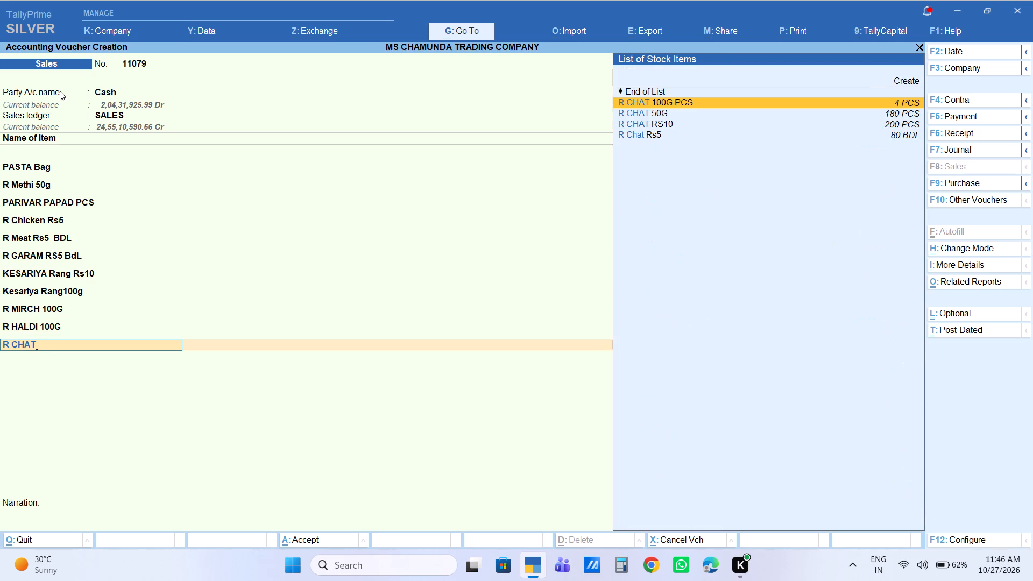
key("Return")
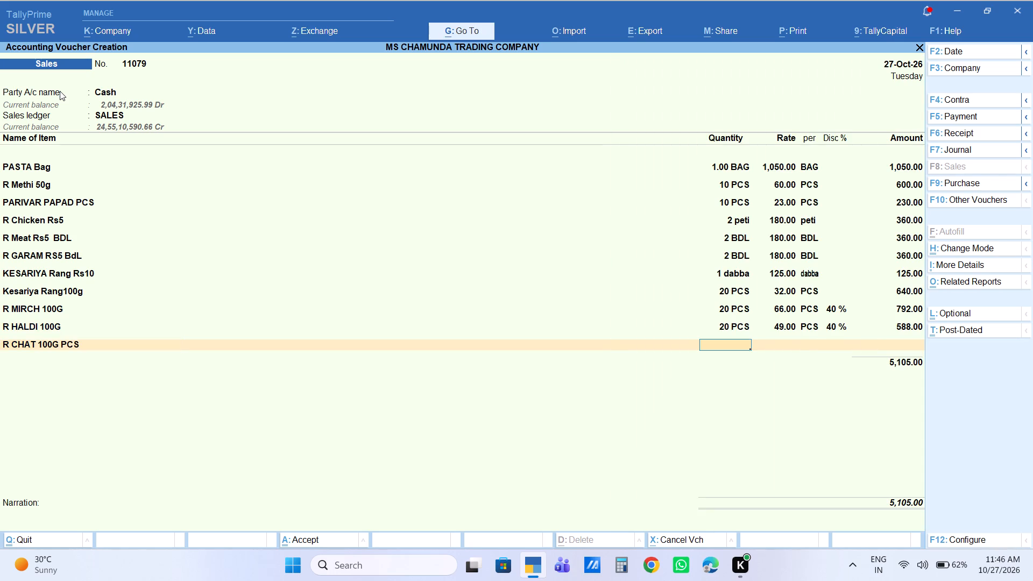
type("10")
key("Return")
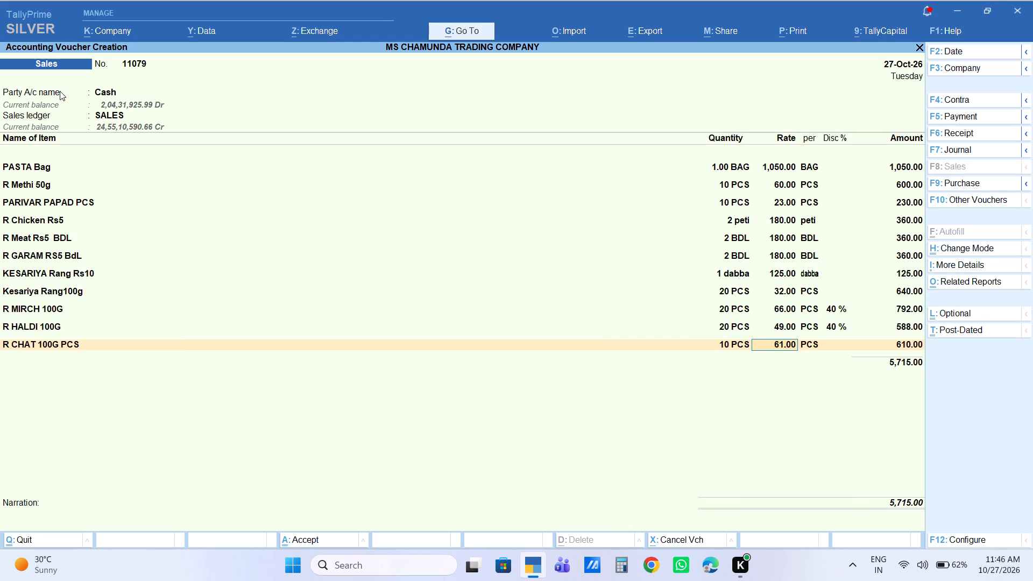
type("70")
key("Return")
key("Return")
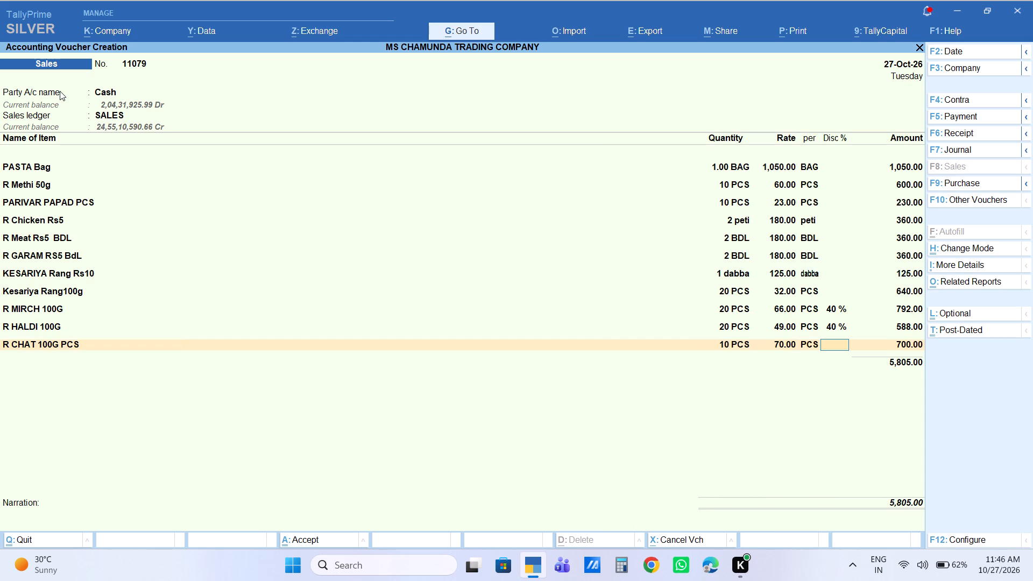
type("40")
key("Return")
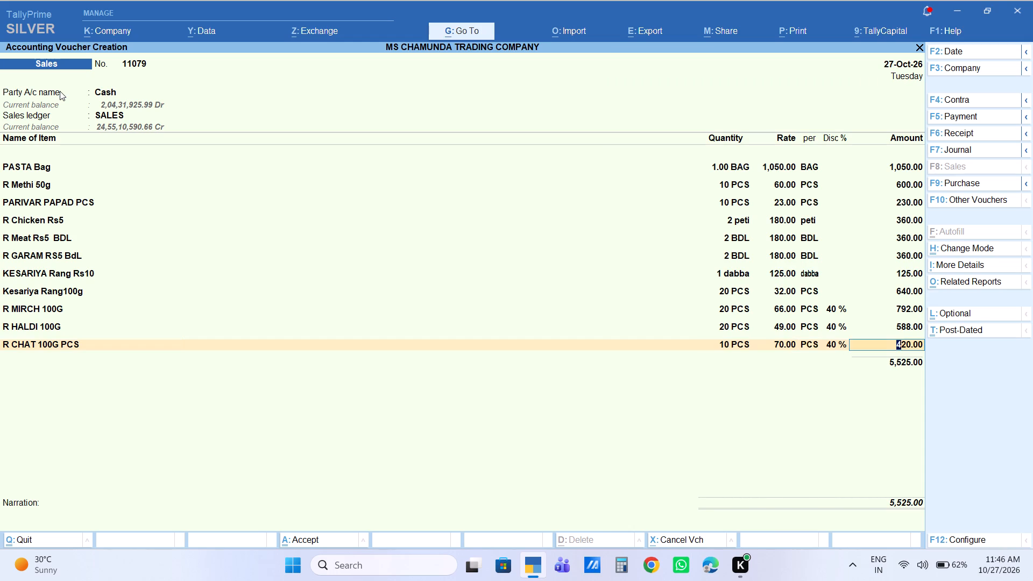
key("Return")
Add the item R KASHMIRI 100G PCS with a quantity of 10 PCS at the rate of 142.00 and a 40% discount.
type("R KAS")
key("Down")
key("Return")
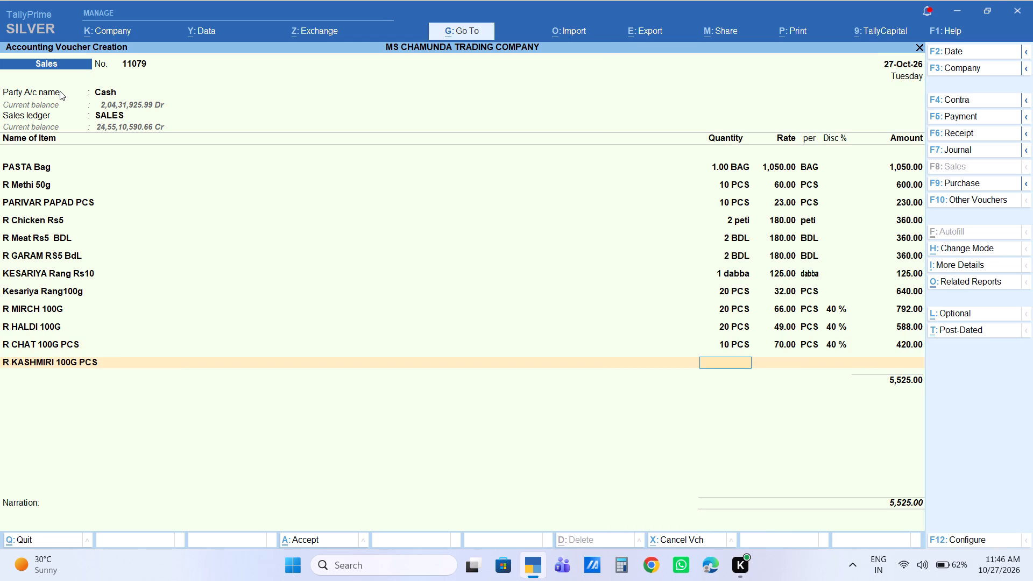
type("10")
key("Return")
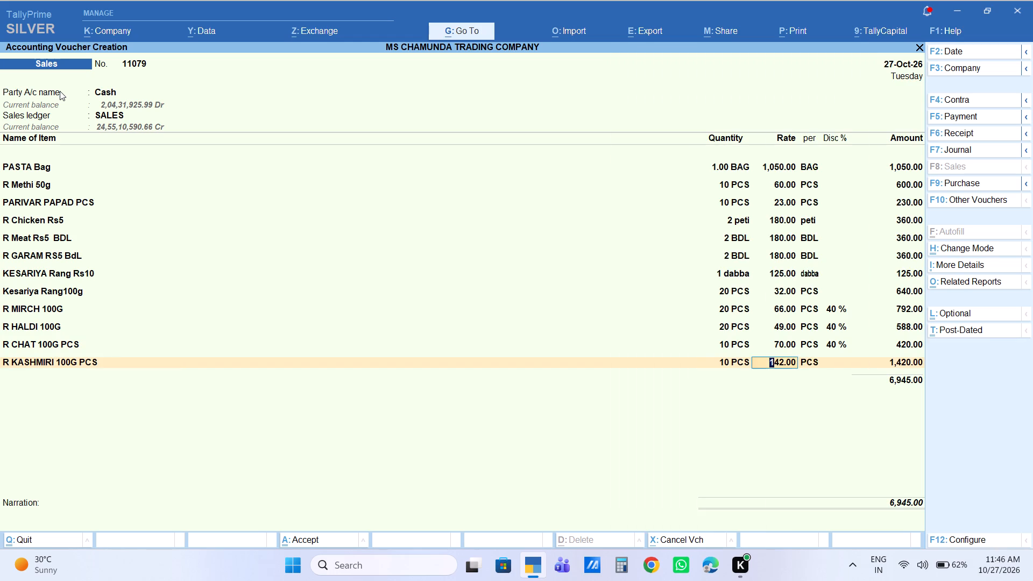
key("Return")
key("Return")
key("4")
key("Return")
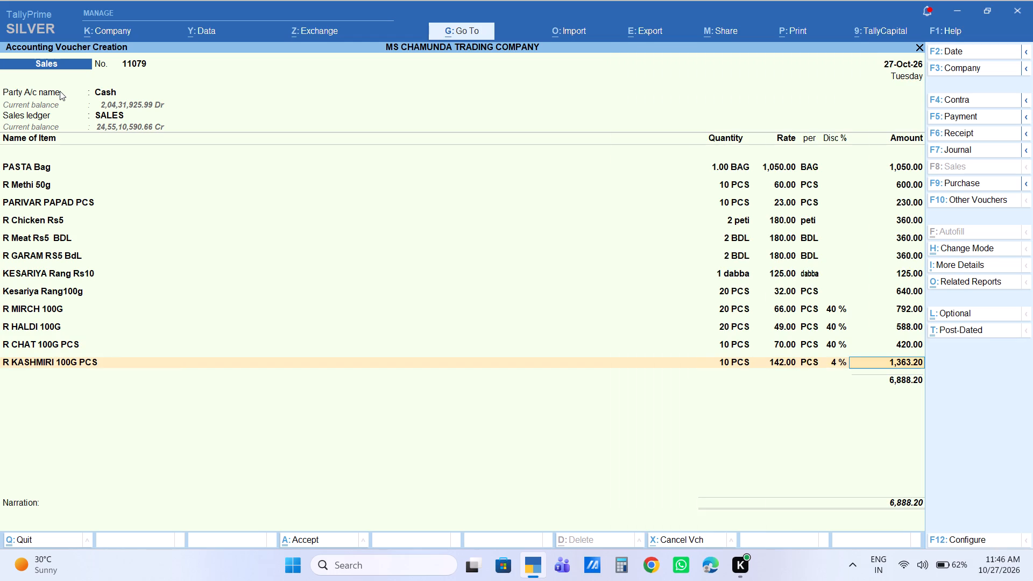
key("BackSpace")
type("40")
key("Return")
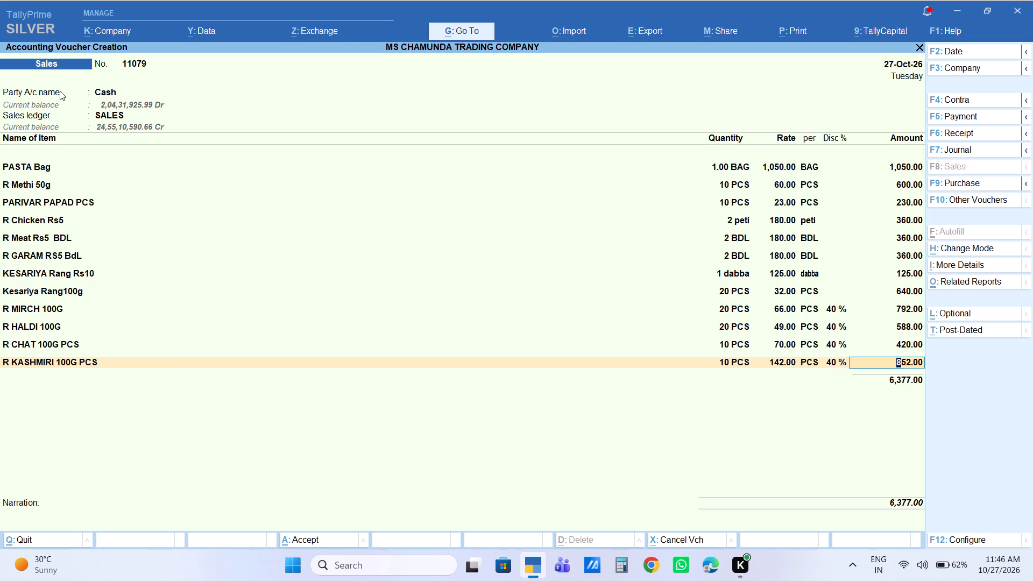
key("Return")
Add the item R MEAT 100G PCS with a quantity of 10 PCS at the rate of 100.00 and a 40% discount.
type("R MEA")
key("Down")
key("Return")
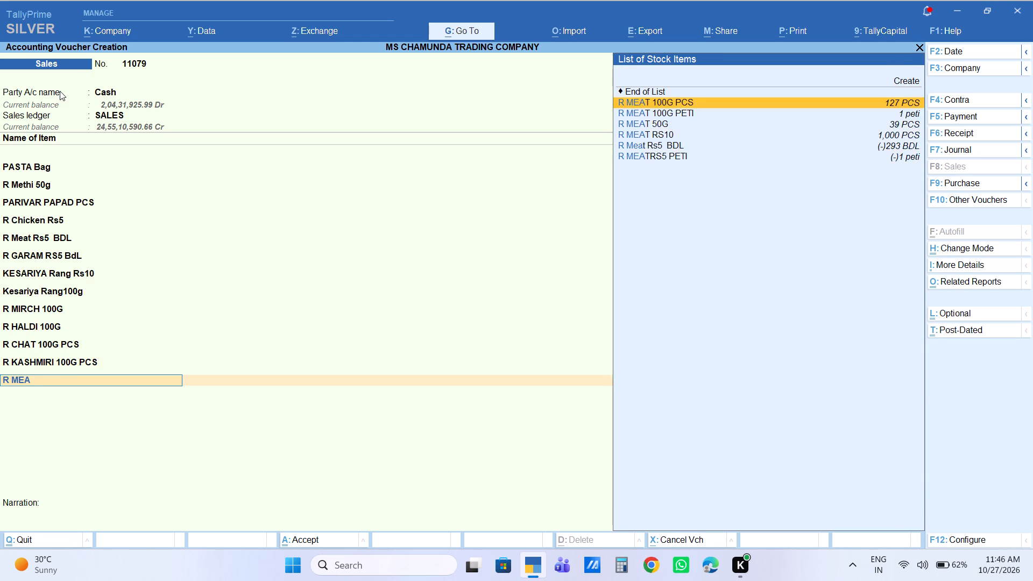
type("10")
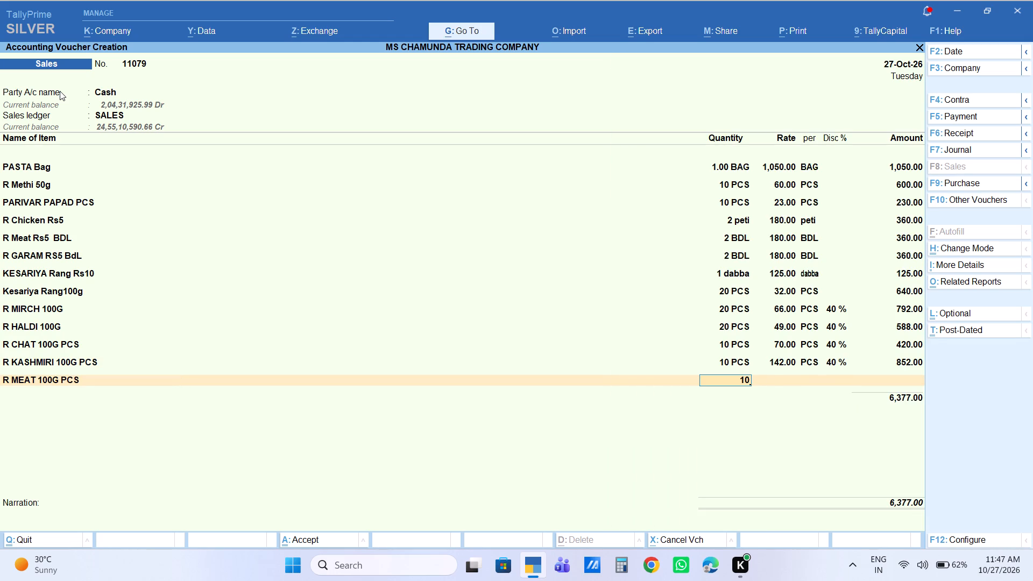
key("Return")
key("Return")
key("Return")
type("40")
key("Return")
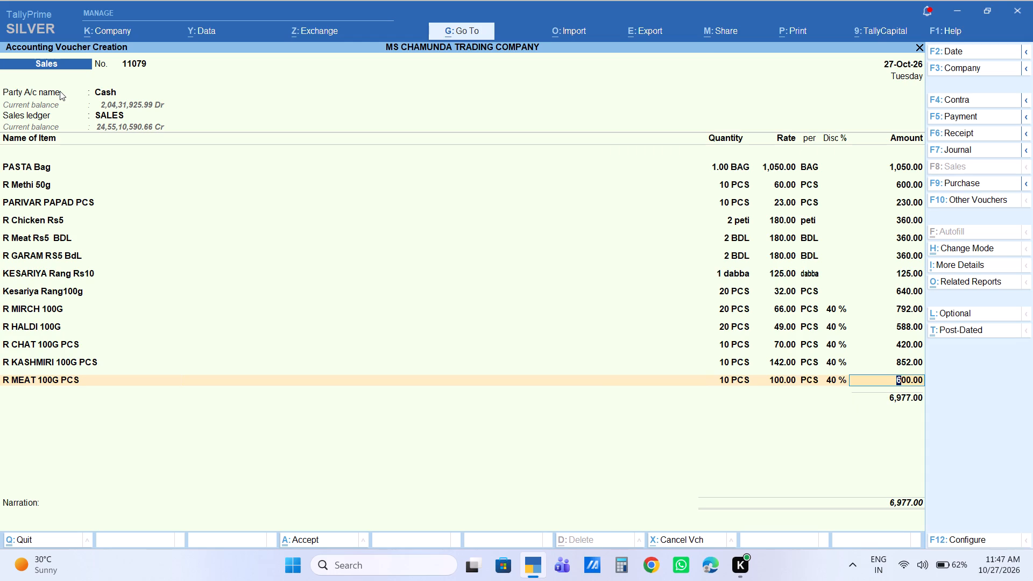
key("Return")
Go back to the R Methi 50g line, set its discount to 30% and accept the line.
key("BackSpace")
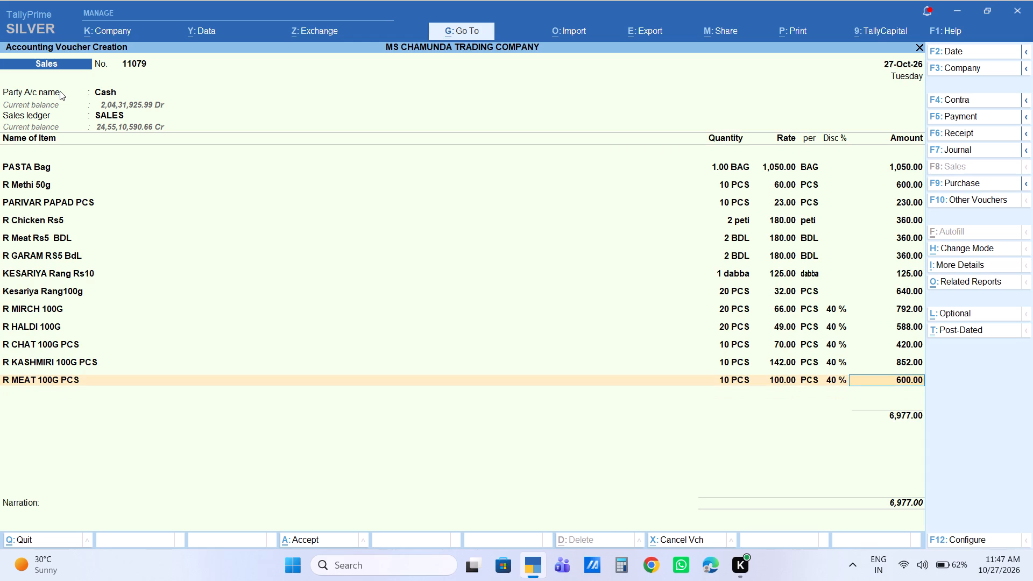
key("BackSpace")
key("BackSpace")
key("BackSpace")
key("Up")
key("Up")
key("Up")
key("Up")
key("Up")
key("Up")
key("Up")
key("Up")
key("Up")
key("Up")
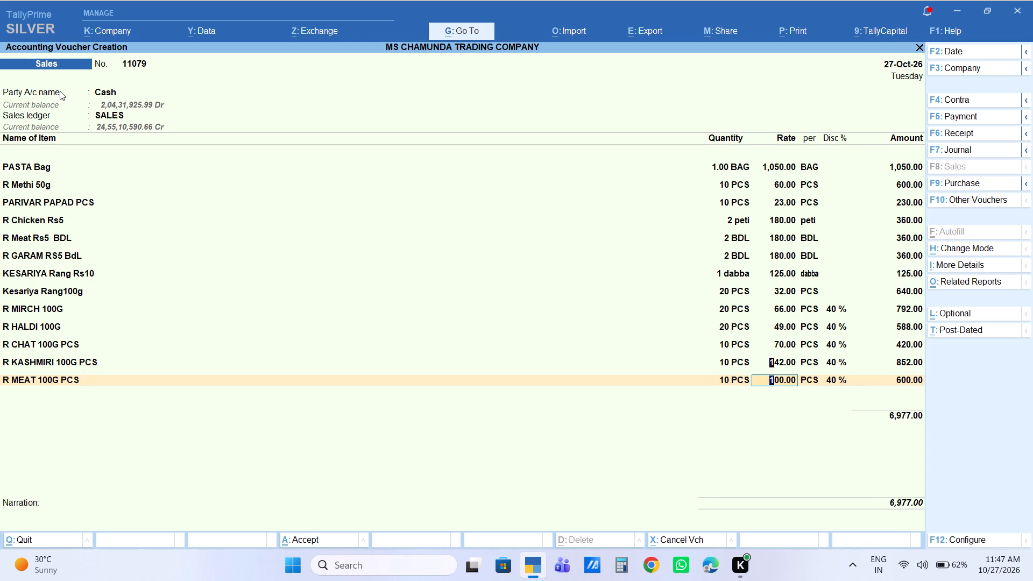
key("Up")
key("Return")
key("Return")
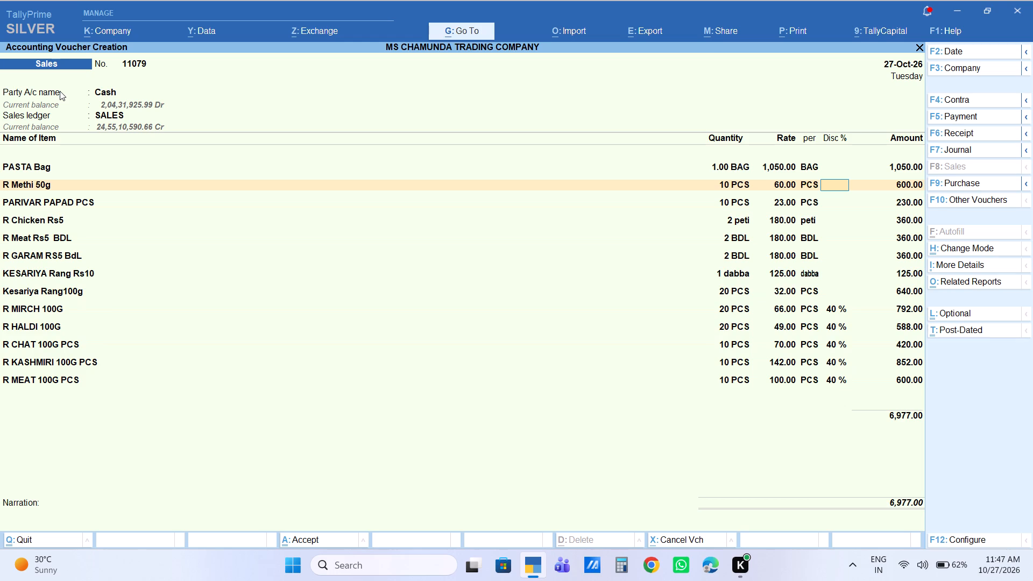
type("30")
key("Return")
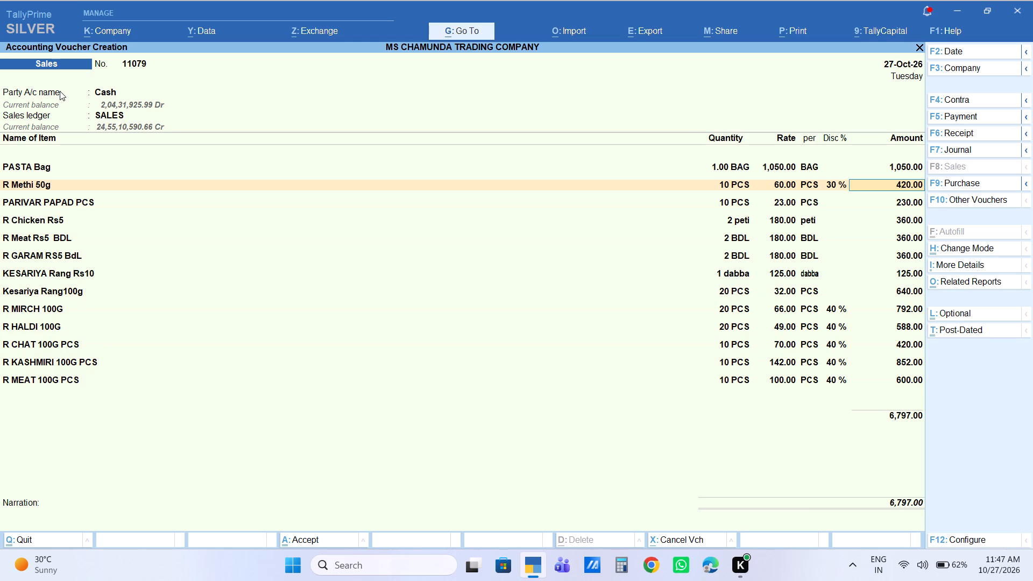
key("Return")
key("Return")
key("Return")
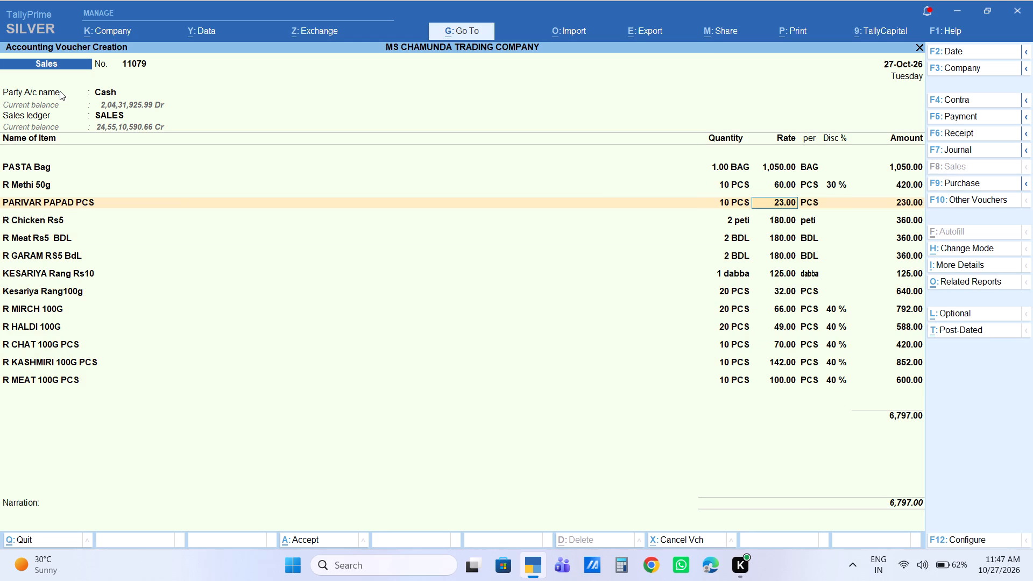
End the item list after R MEAT 100G PCS and add the Labour Charge ledger with an amount of 3.00.
key("BackSpace")
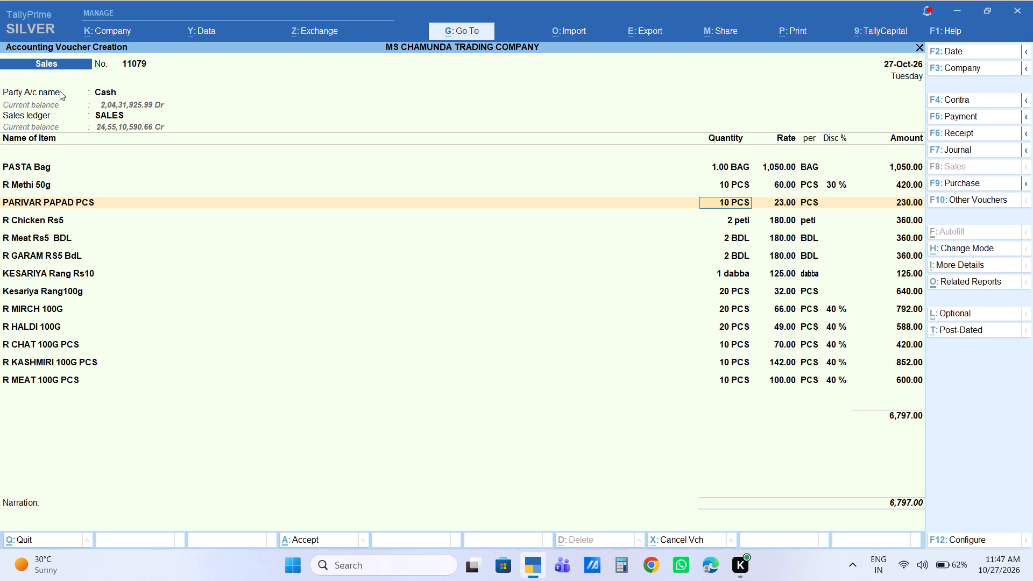
key("Return")
key("Down")
key("Down")
key("Down")
key("Down")
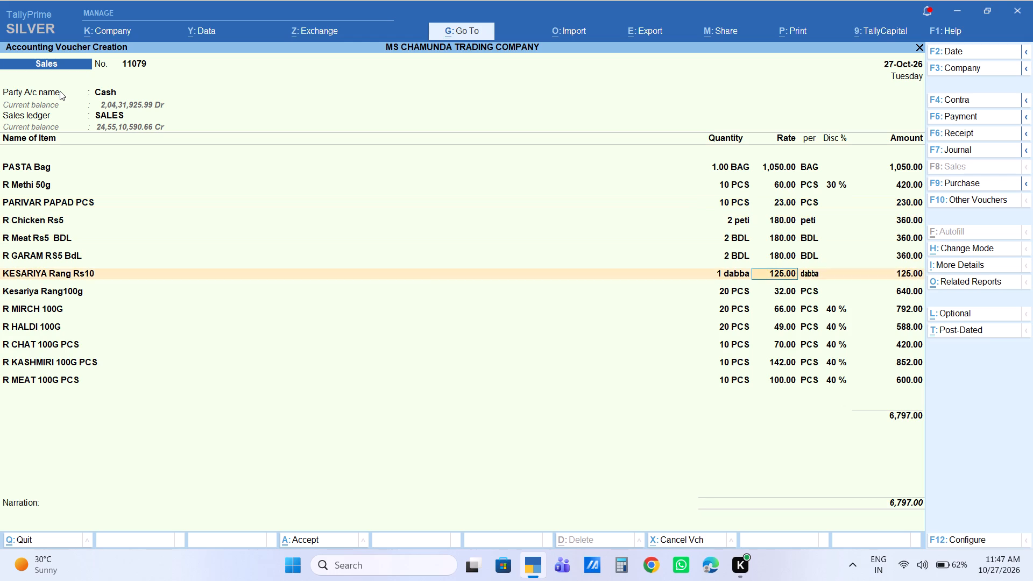
key("Down")
key("Down")
key("Down")
key("Down")
key("Down")
key("Down")
key("Return")
key("Return")
key("Return")
key("Return")
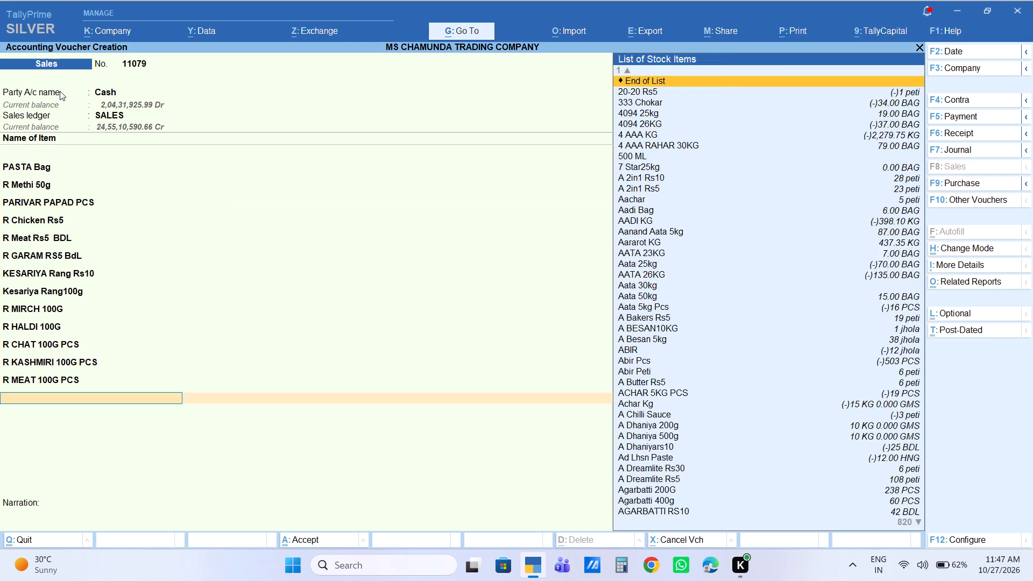
key("Return")
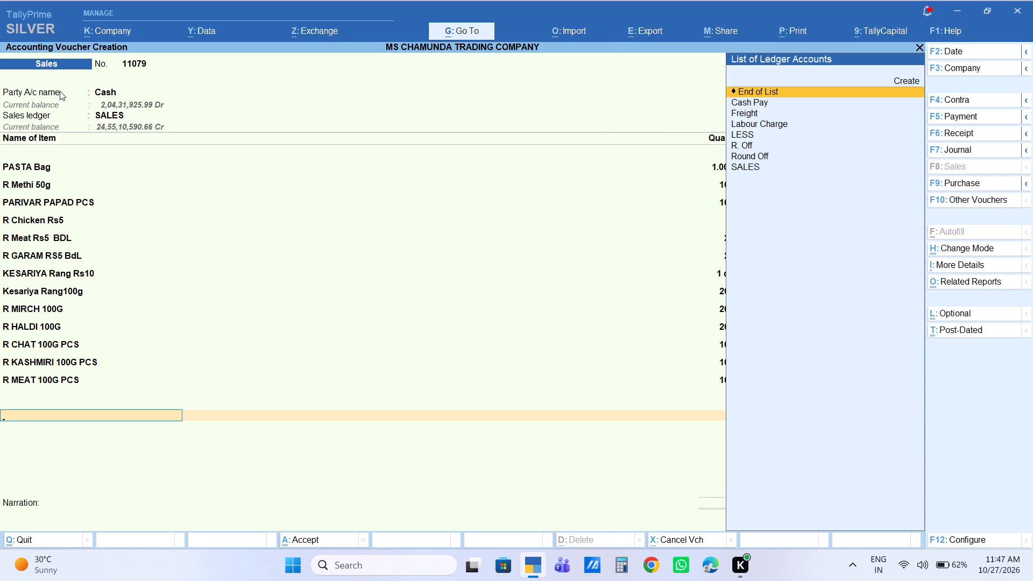
key("l")
key("Down")
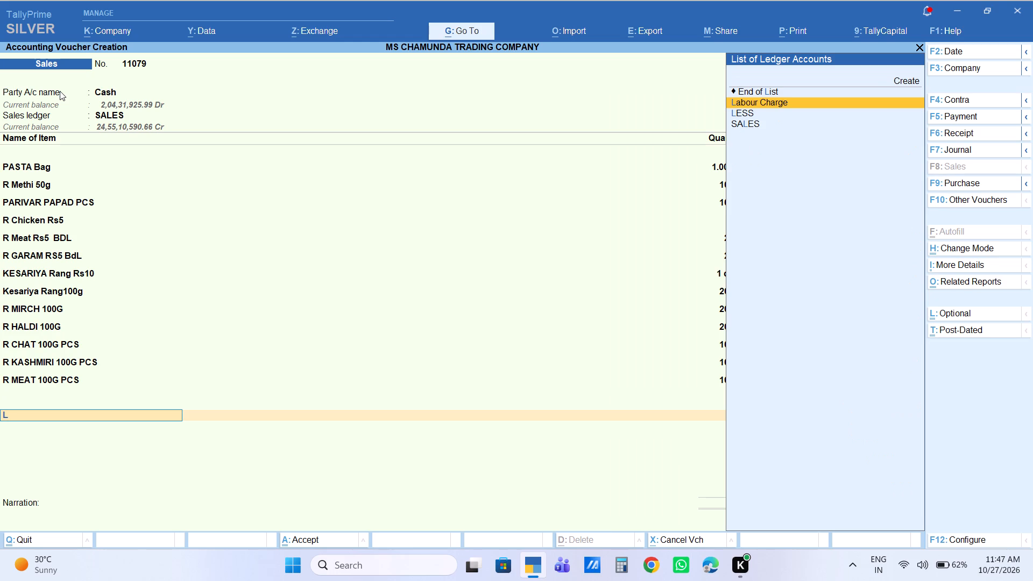
key("Return")
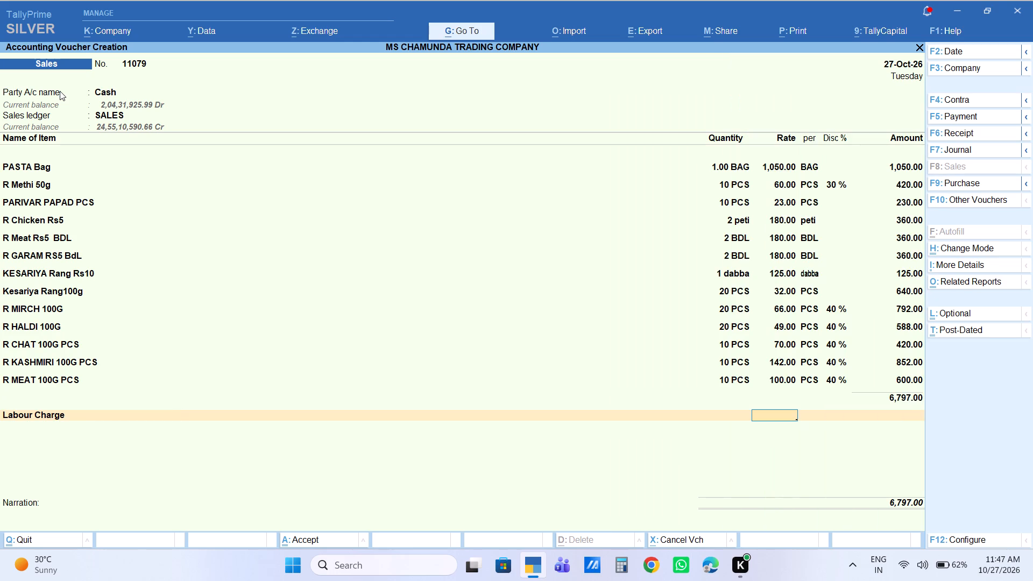
key("Return")
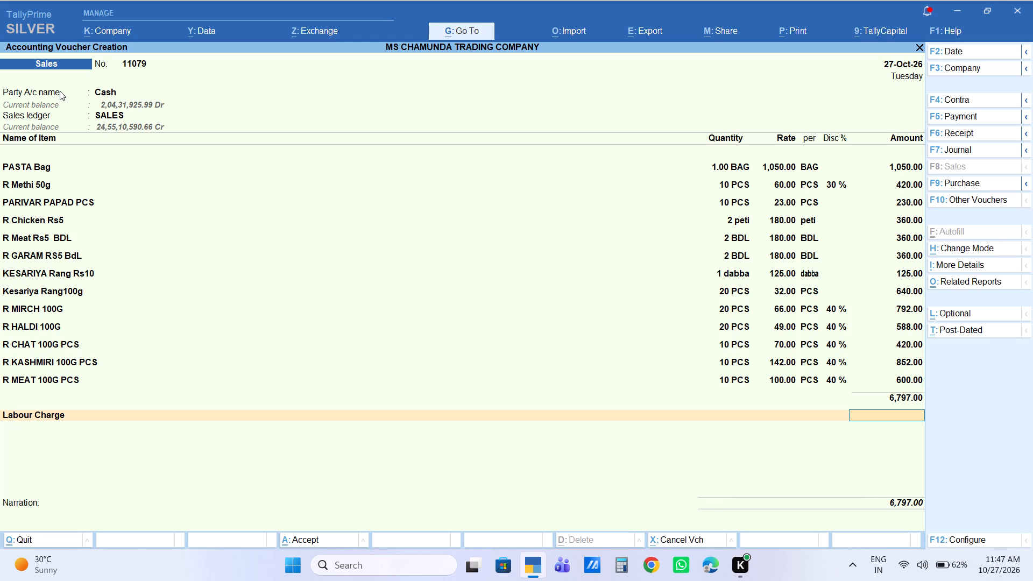
key("3")
key("Return")
Return to the item list and add the item NOBEL KG with a quantity of 5 KG at the rate of 75.00.
key("BackSpace")
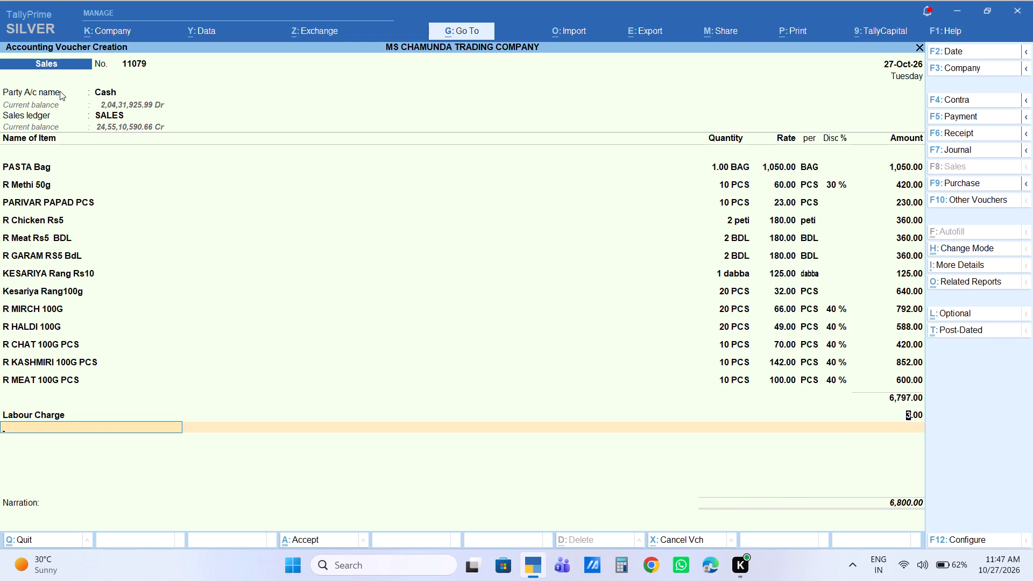
key("BackSpace")
key("BackSpace")
key("BackSpace")
key("Return")
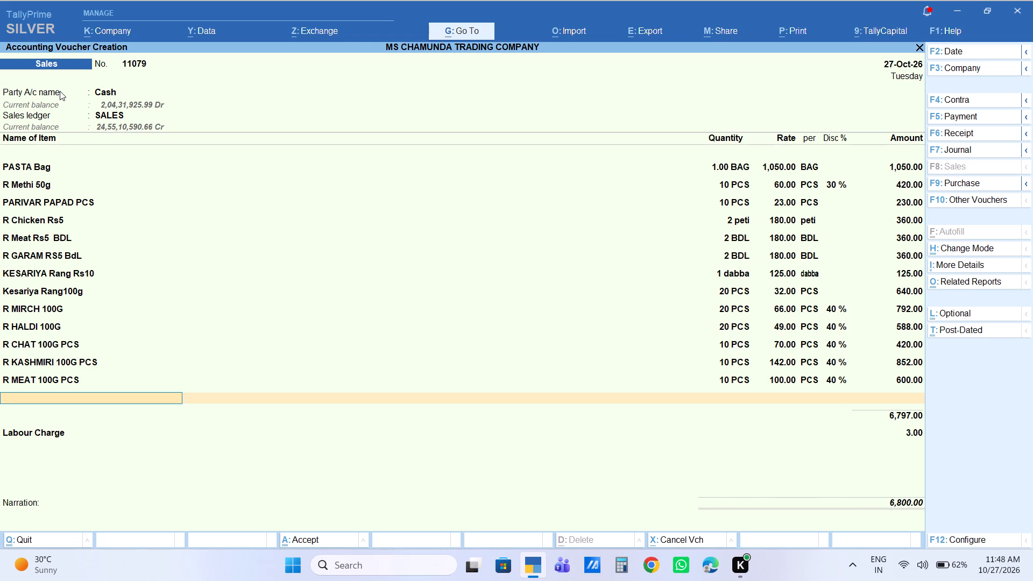
type("NIBE")
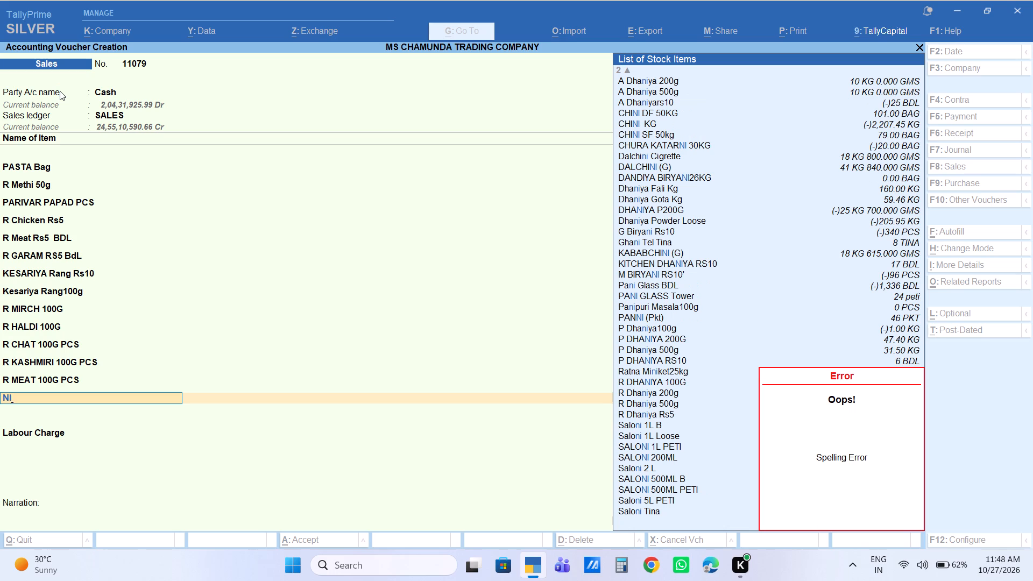
key("BackSpace")
key("BackSpace")
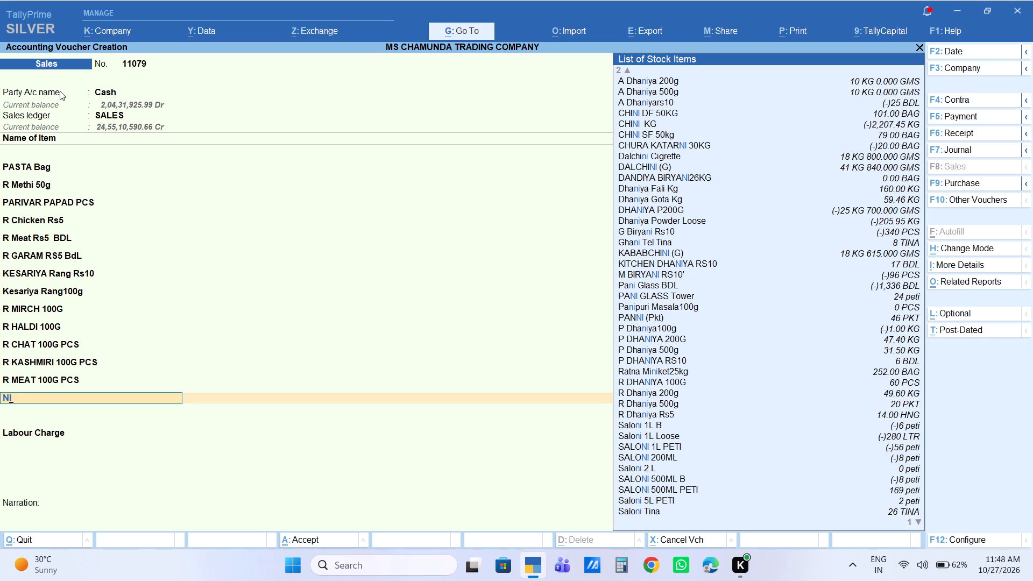
type("OBE")
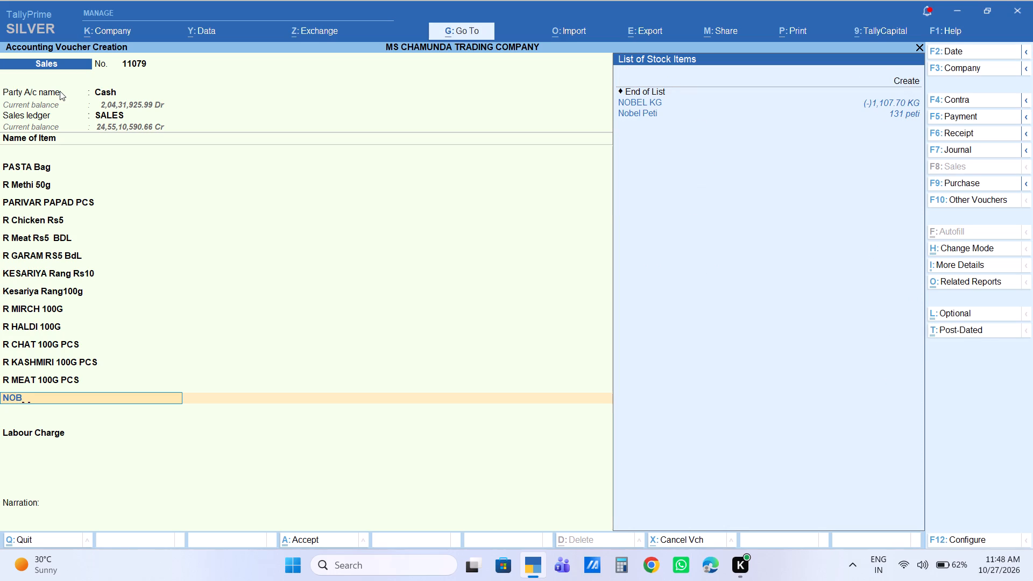
key("Down")
key("Return")
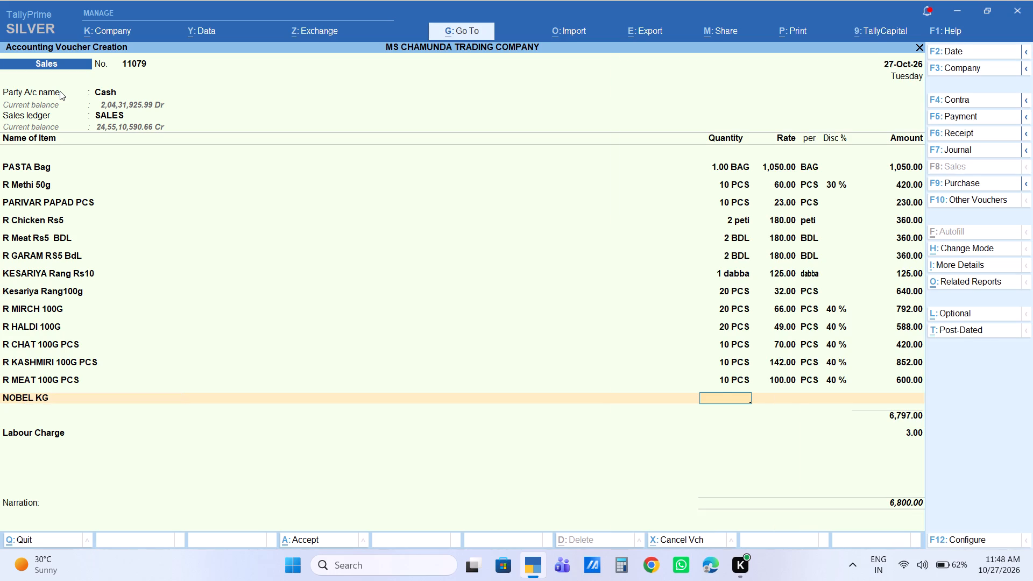
key("5")
key("Return")
key("Return")
key("Return")
key("Return")
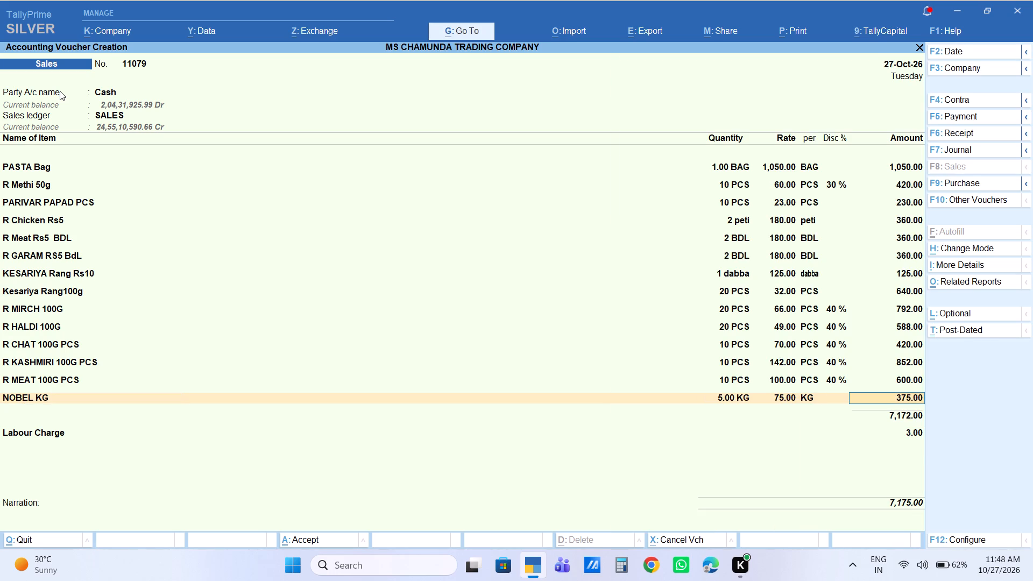
key("Return")
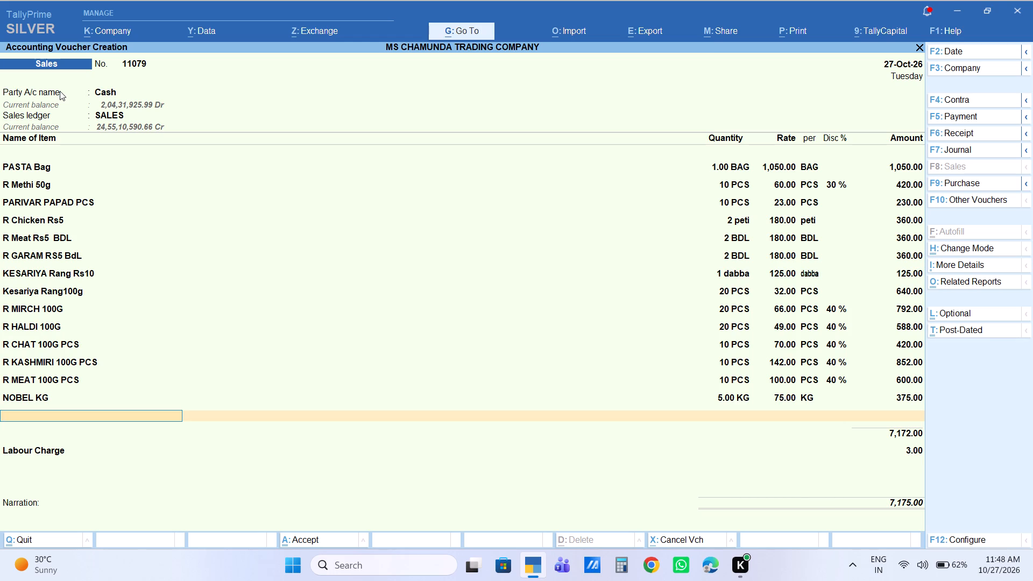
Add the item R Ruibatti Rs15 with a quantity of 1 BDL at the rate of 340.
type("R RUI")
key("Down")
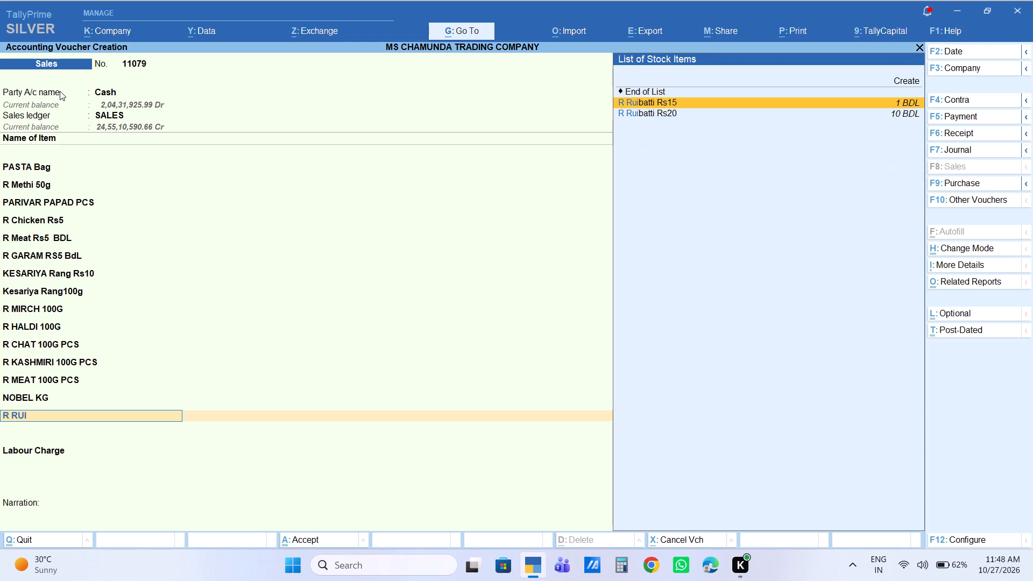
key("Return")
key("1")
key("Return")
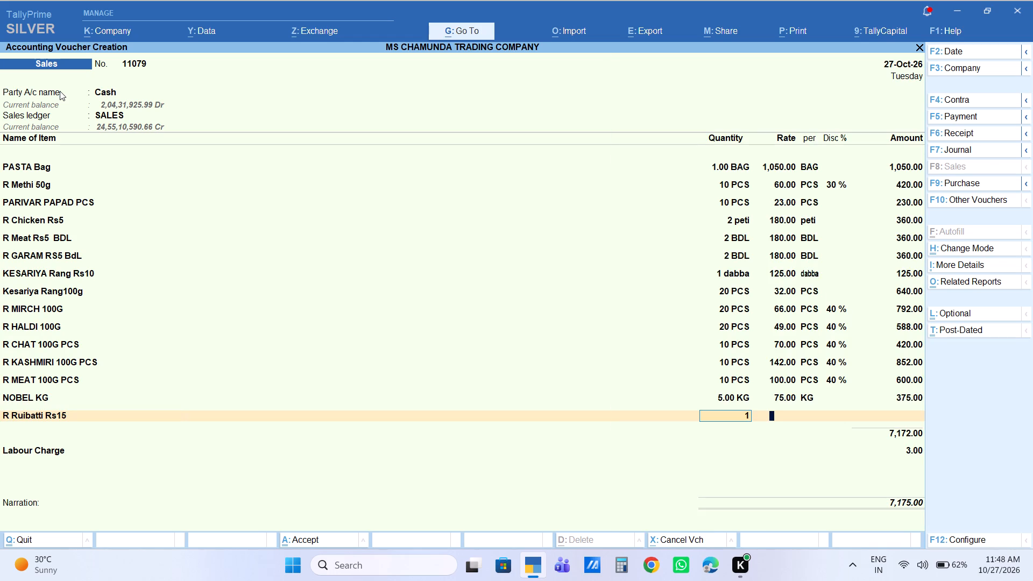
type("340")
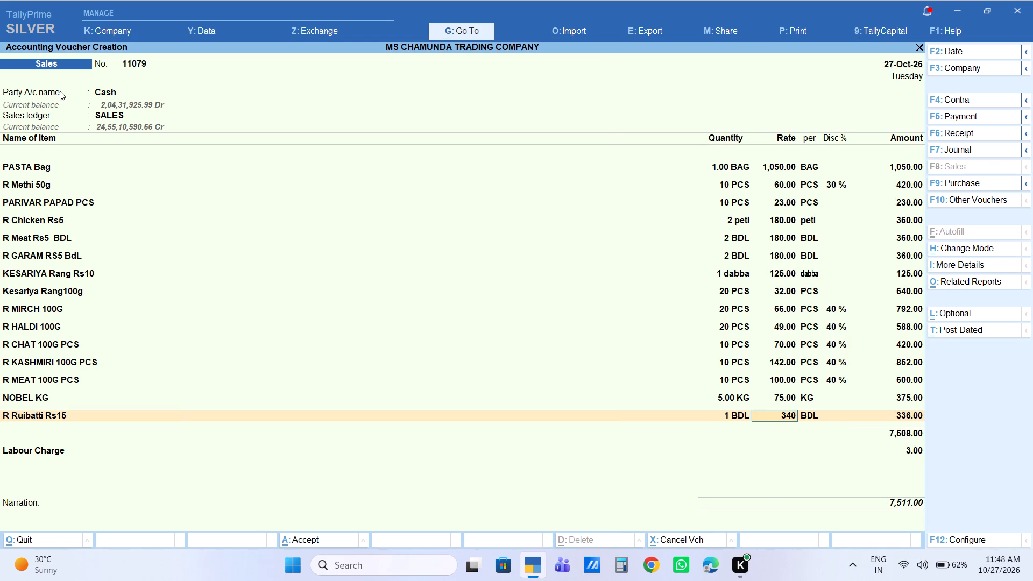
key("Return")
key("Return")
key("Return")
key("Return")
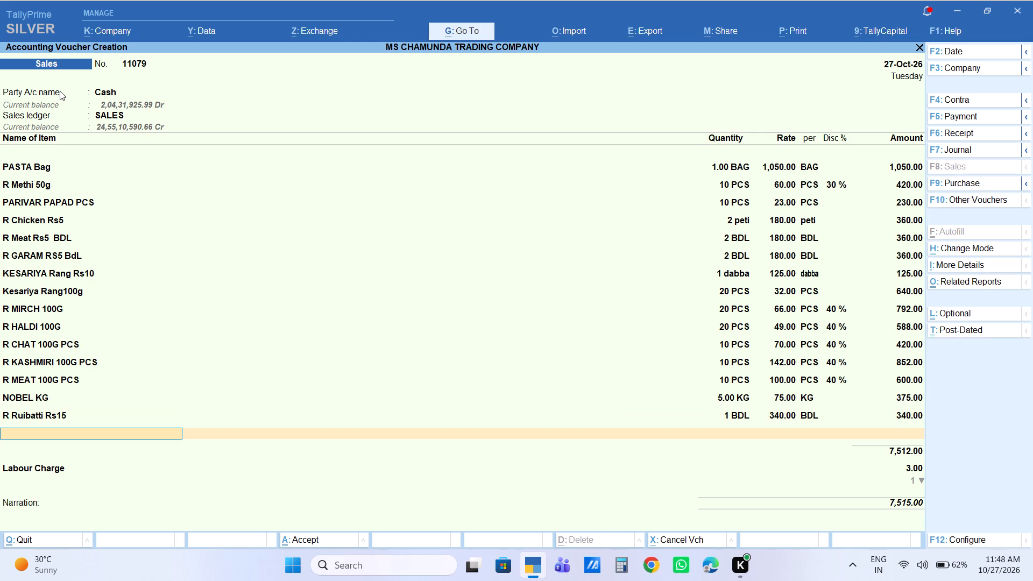
Add the item R Ruibatti Rs20 with a quantity of 1 BDL at the rate of 580.
key("r")
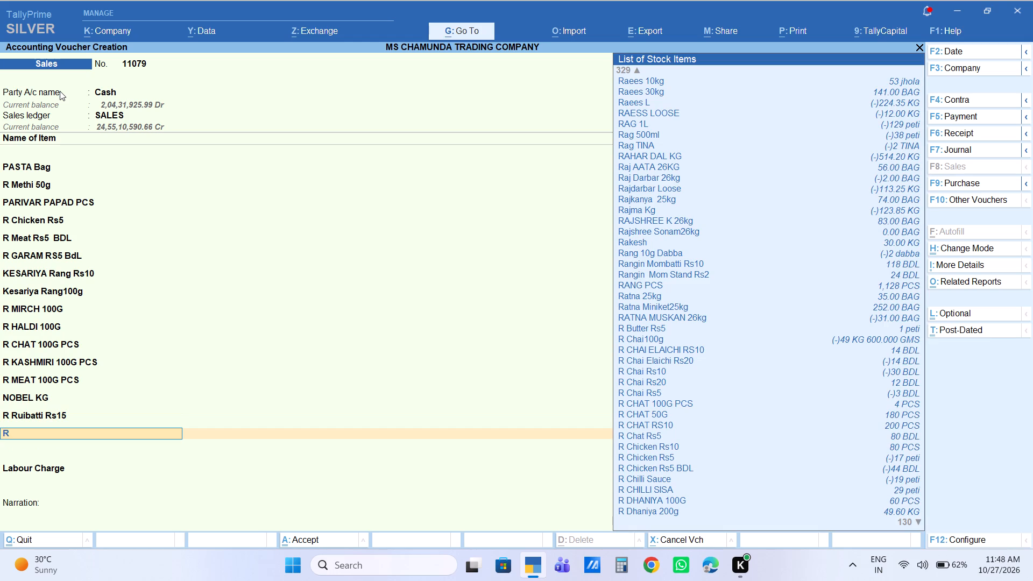
key("space")
type("RUI")
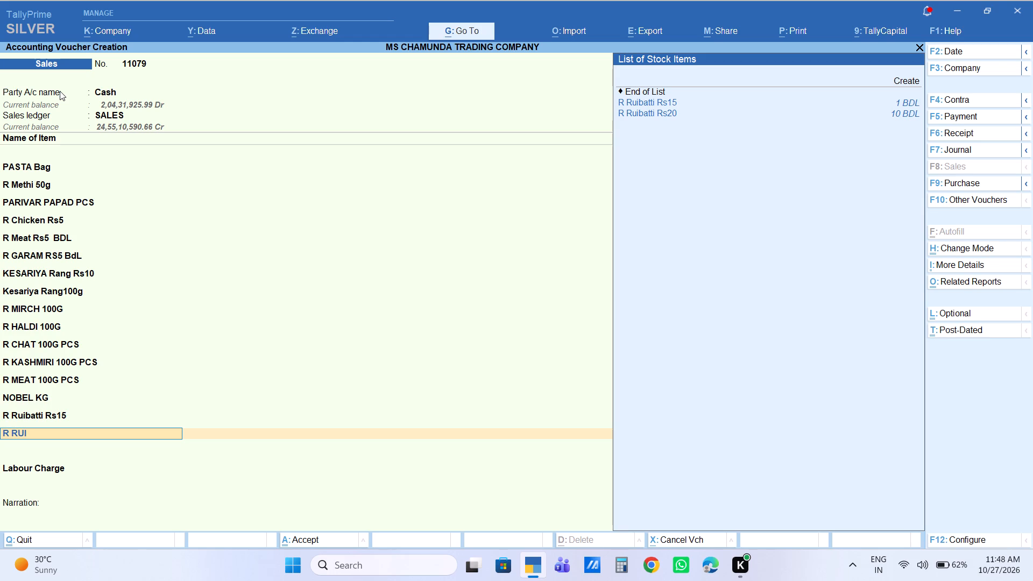
key("Down")
key("Down")
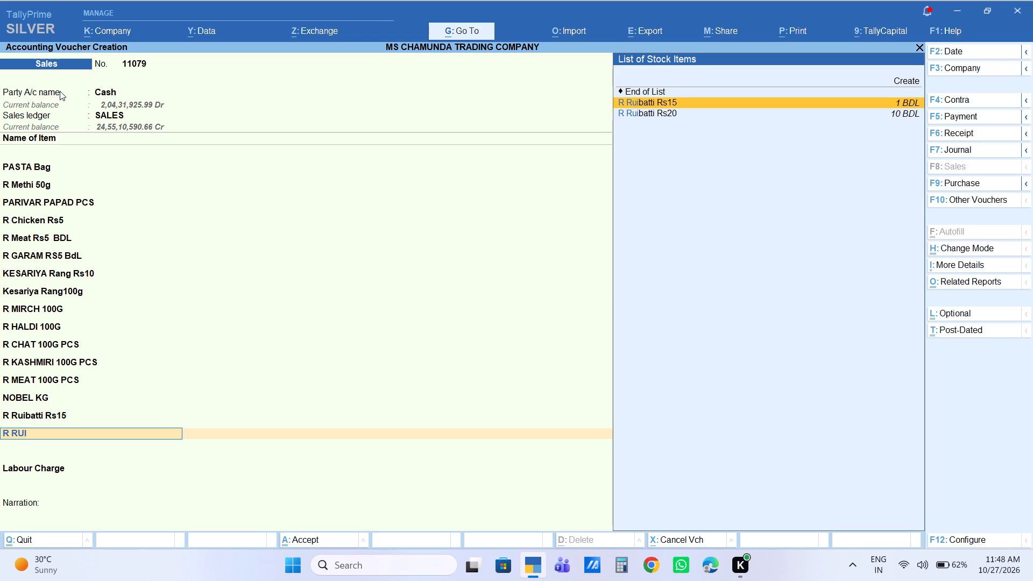
key("Return")
key("1")
key("Return")
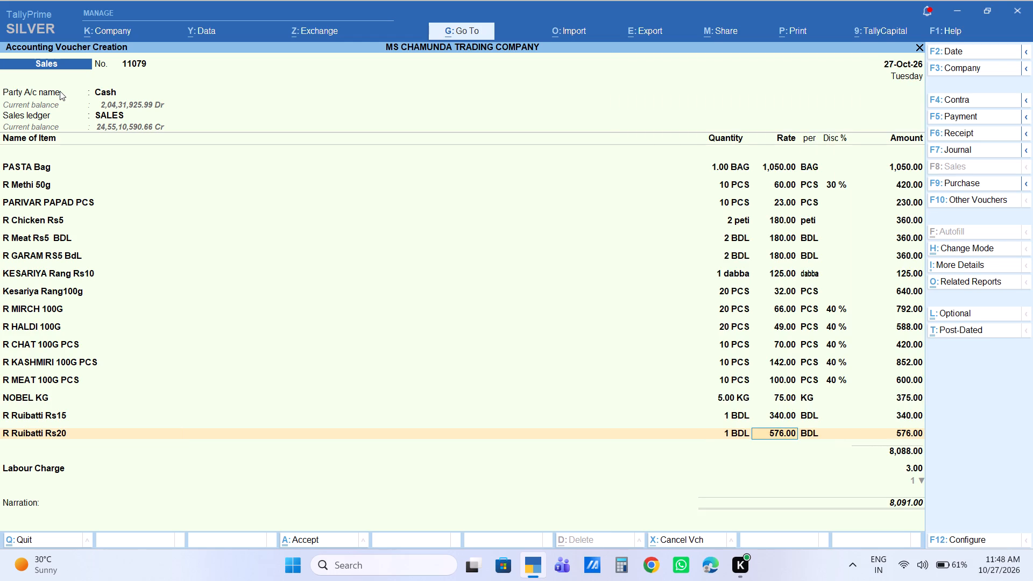
type("580")
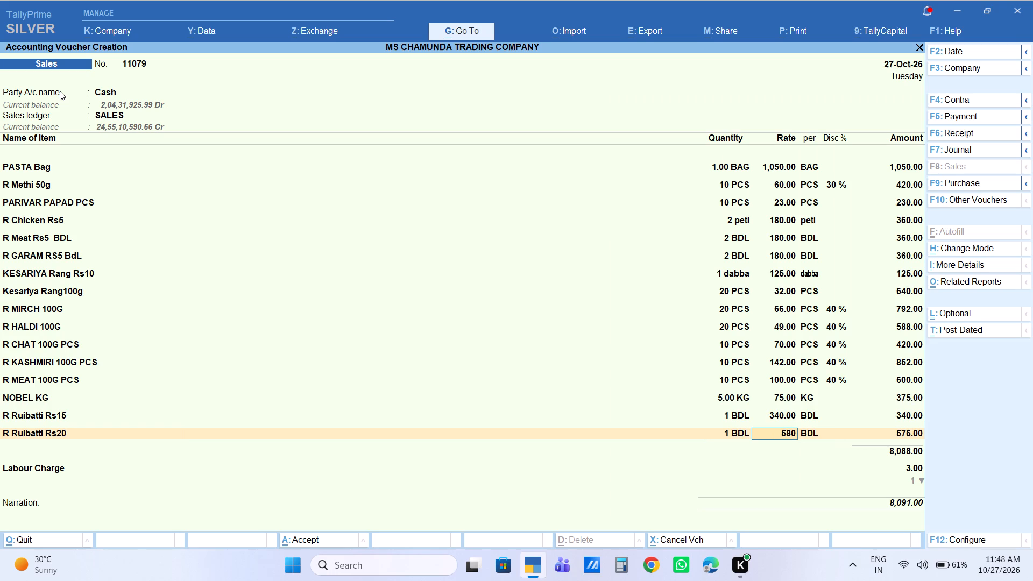
key("Return")
key("Return")
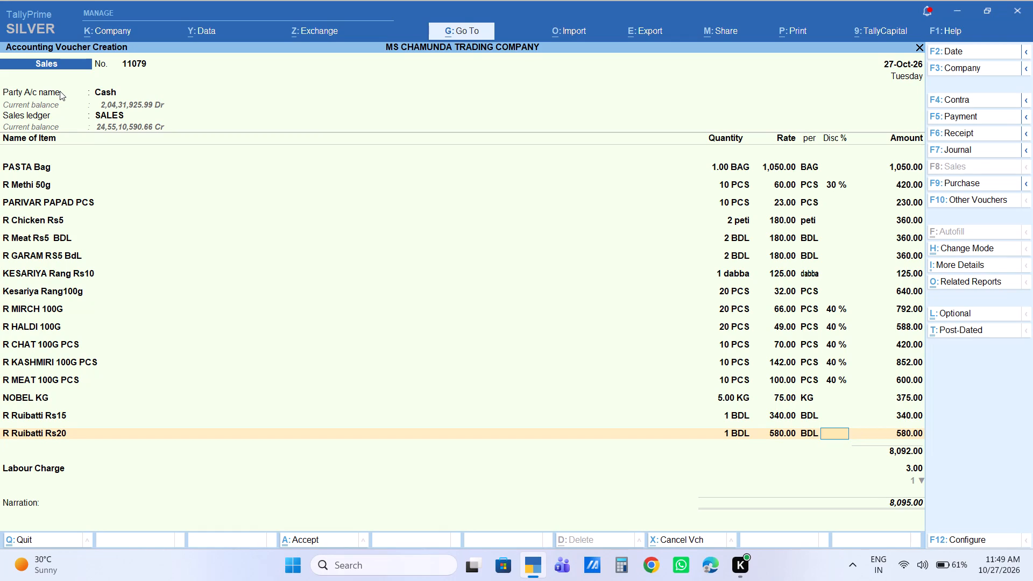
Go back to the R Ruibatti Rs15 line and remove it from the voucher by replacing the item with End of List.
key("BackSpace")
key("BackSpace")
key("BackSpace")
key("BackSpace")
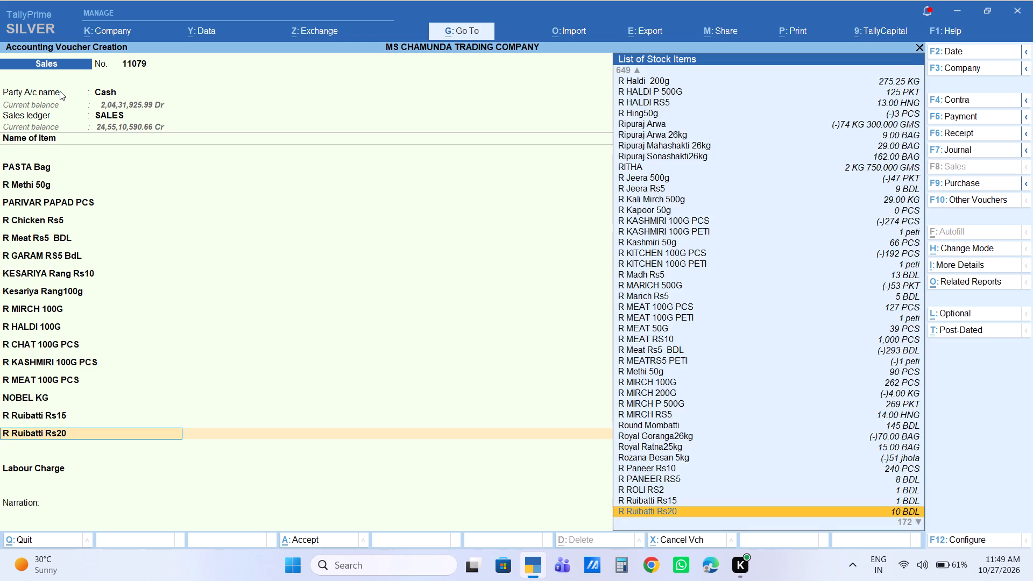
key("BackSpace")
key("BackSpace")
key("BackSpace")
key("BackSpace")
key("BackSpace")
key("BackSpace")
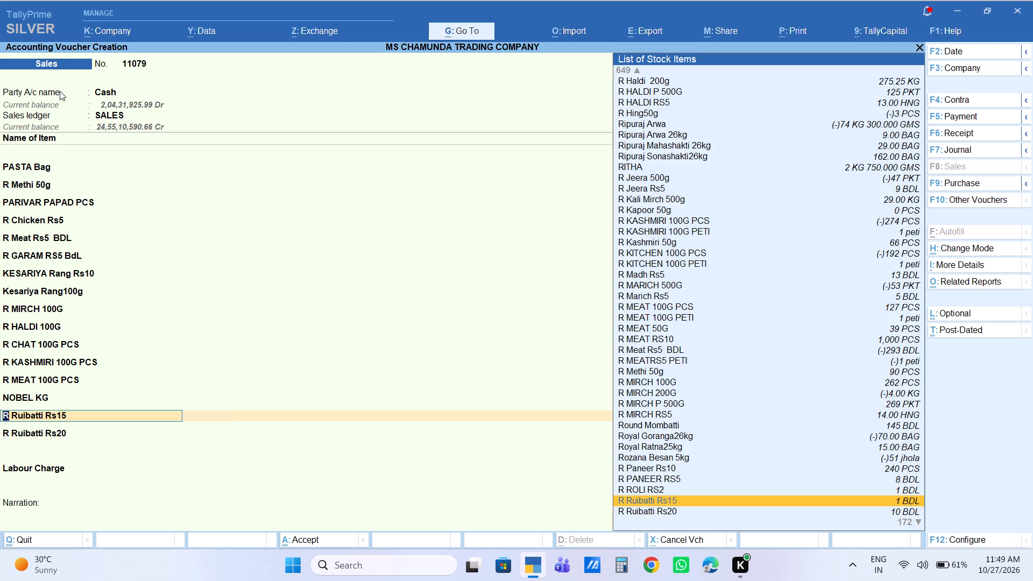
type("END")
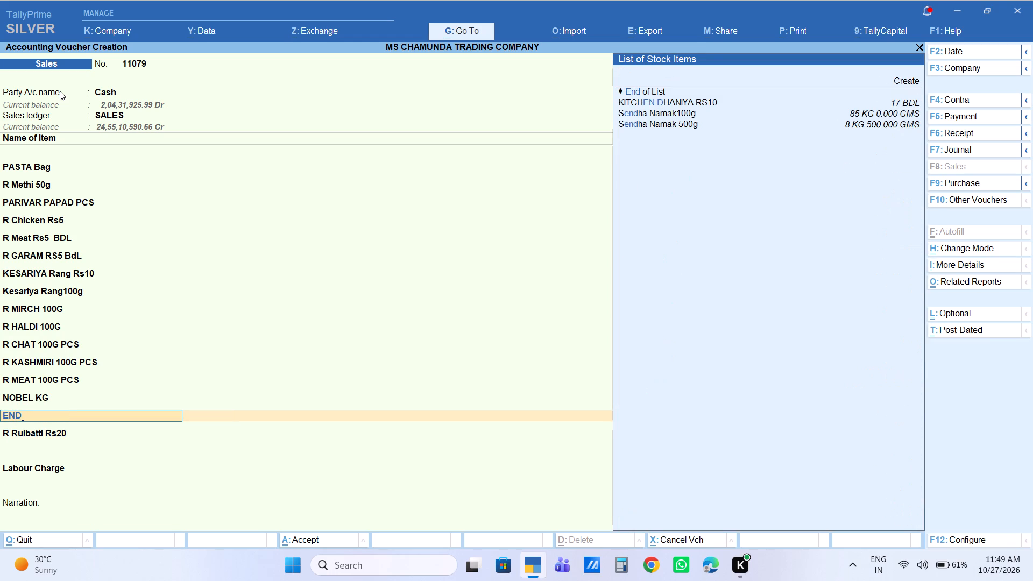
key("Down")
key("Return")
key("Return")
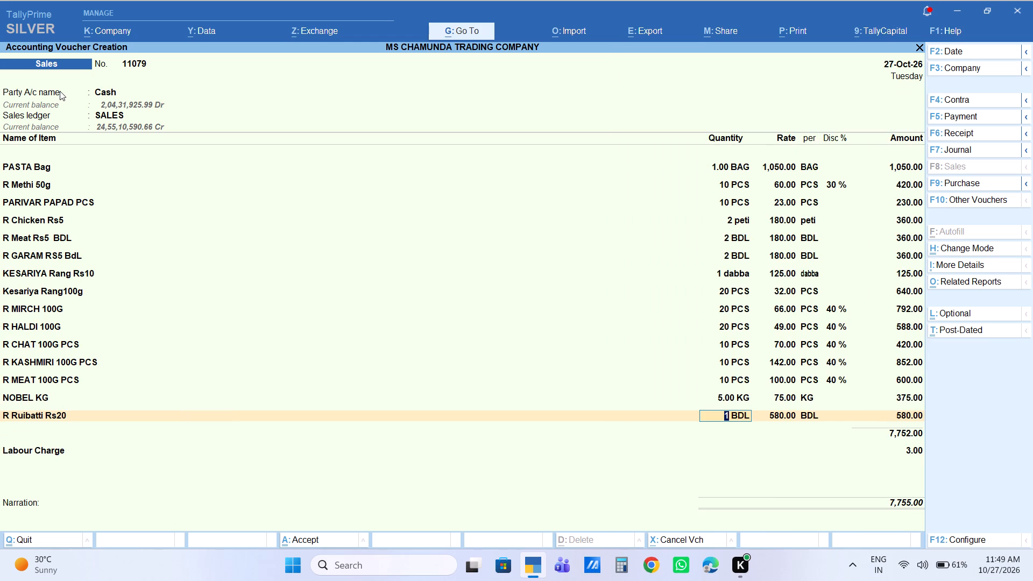
Accept the remaining item and Labour Charge entries, end the ledger list, and save the cash sales voucher.
key("Return")
key("Return")
key("Return")
key("Return")
key("Return")
key("Return")
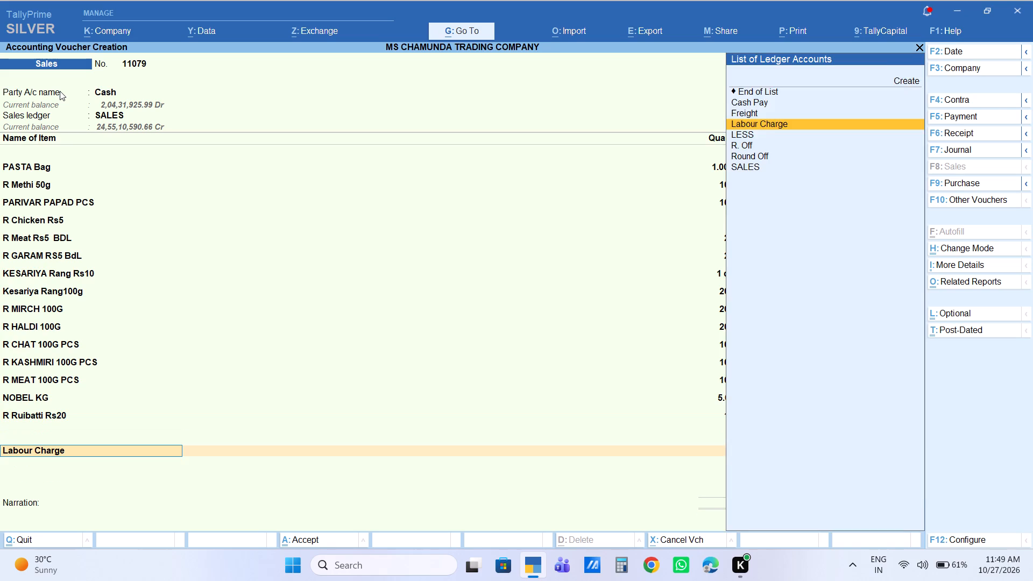
key("Return")
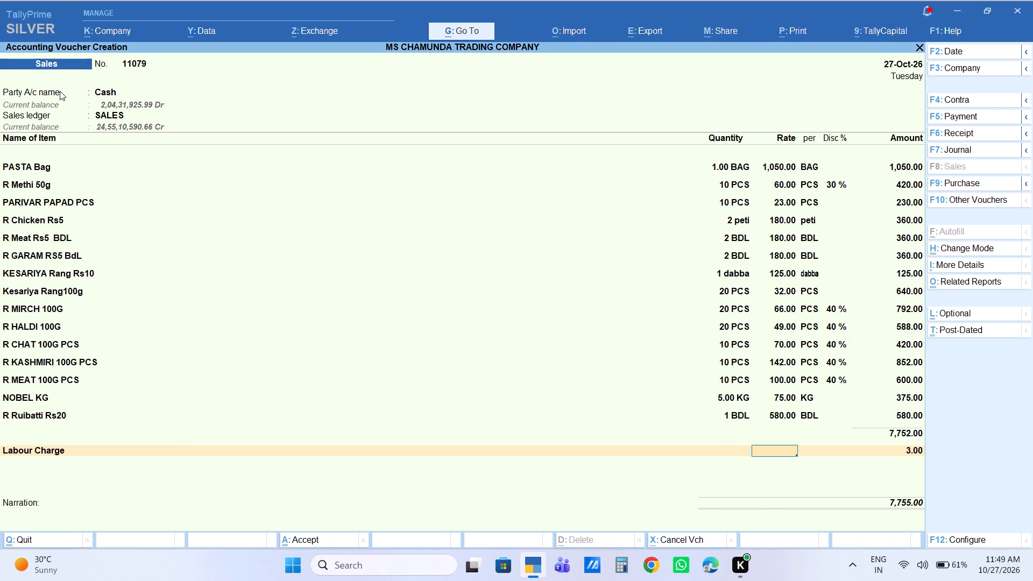
key("Return")
key("Return")
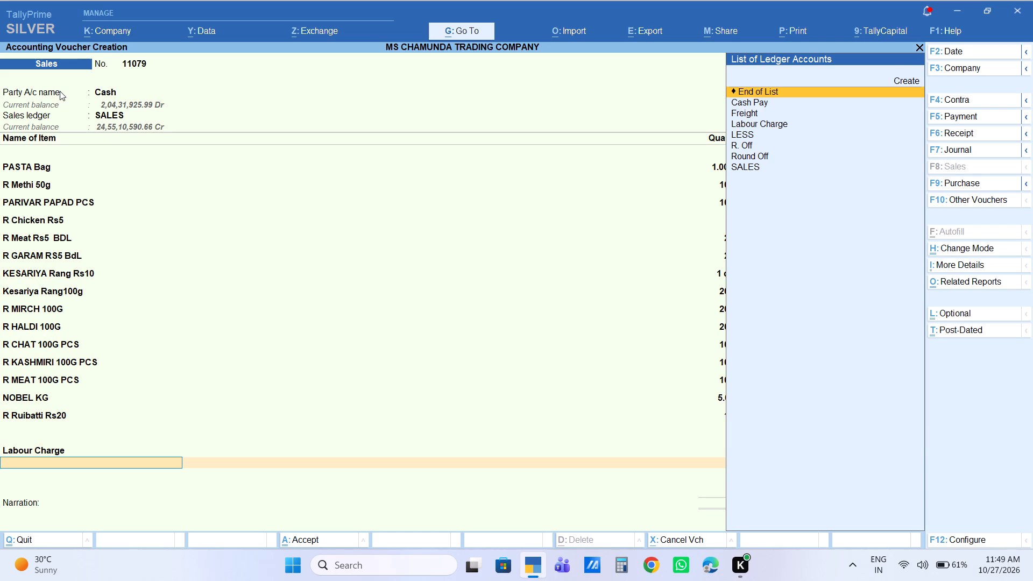
key("Return")
key("Return")
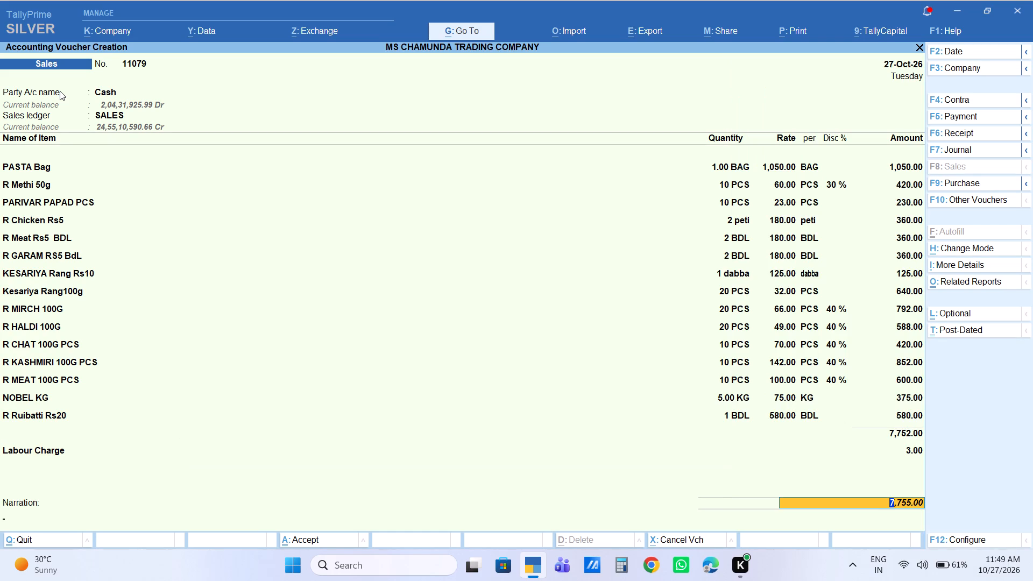
key("Return")
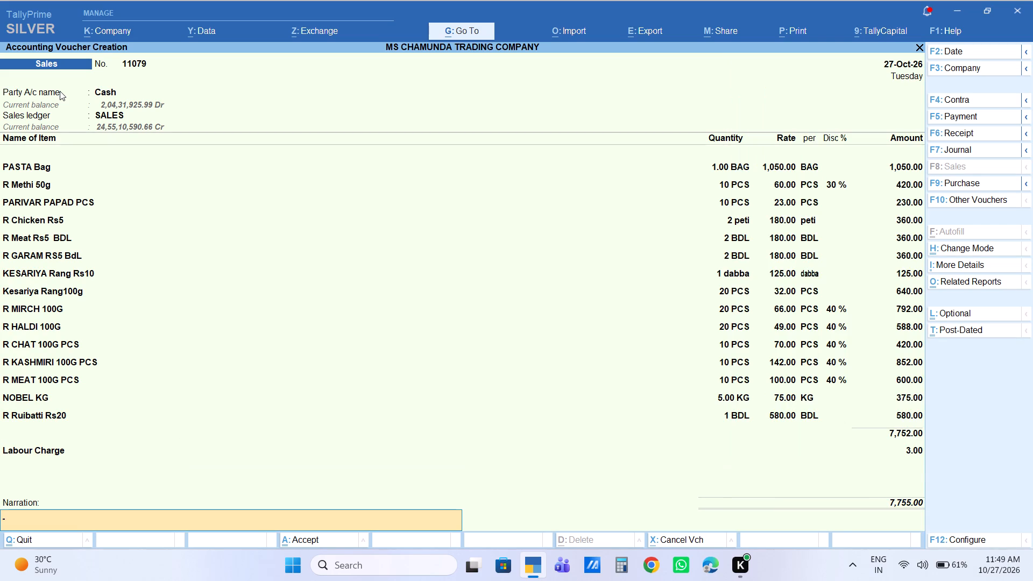
key("Return")
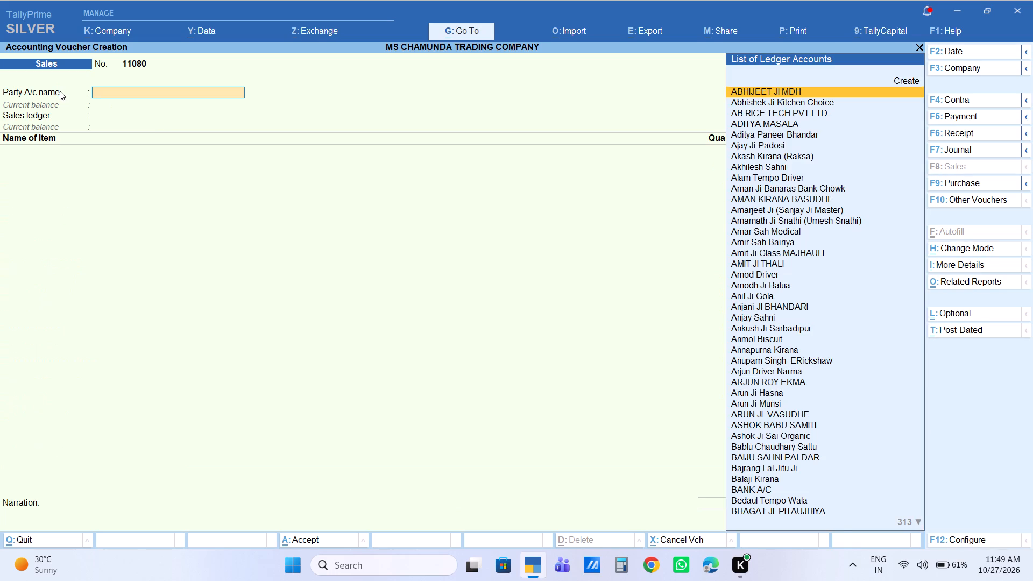
Leave voucher creation, reopen cash sales voucher 11079 from the Day Book for alteration, and accept its party details unchanged.
key("Escape")
key("Escape")
key("Down")
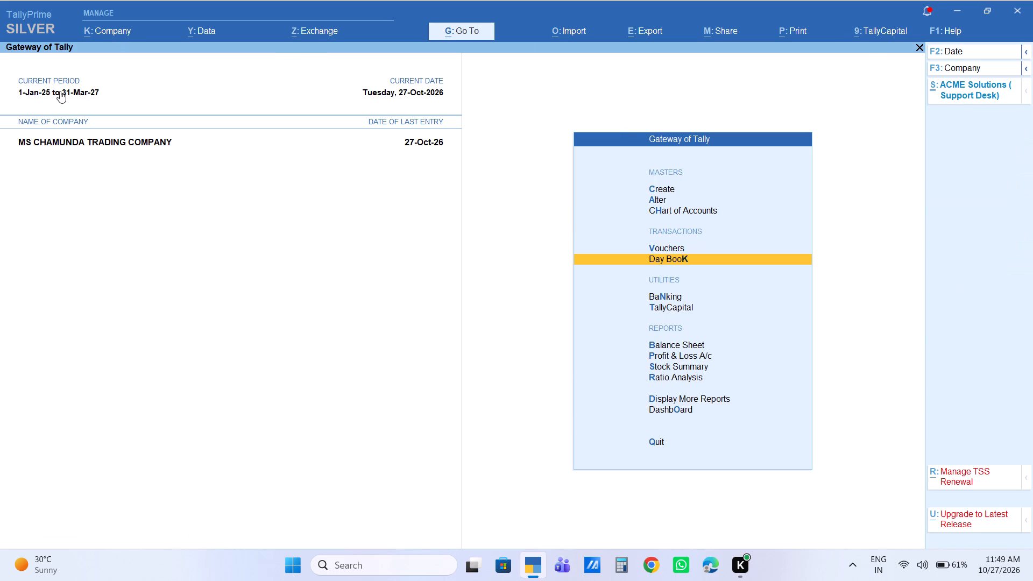
key("Return")
key("Down")
key("Return")
key("Return")
key("Return")
key("Return")
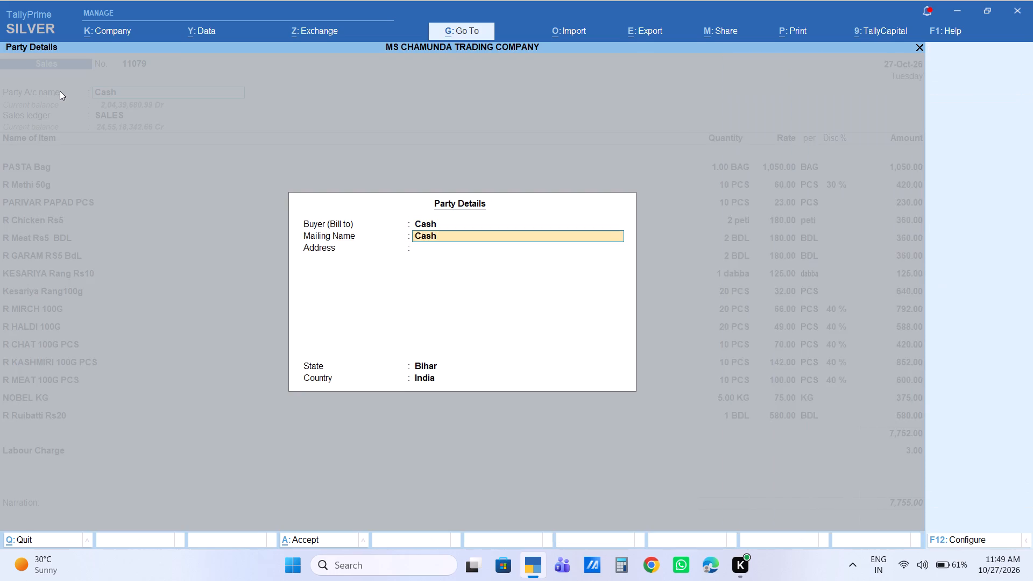
key("Return")
key("Return")
key("Return")
key("Return")
key("Return")
Below the R Ruibatti Rs20 line, add the item KISMIS with a quantity of 15 KG at the rate of 380.
key("Down")
key("Down")
key("Down")
key("Down")
key("Down")
key("Down")
key("Down")
key("Down")
key("Down")
key("Down")
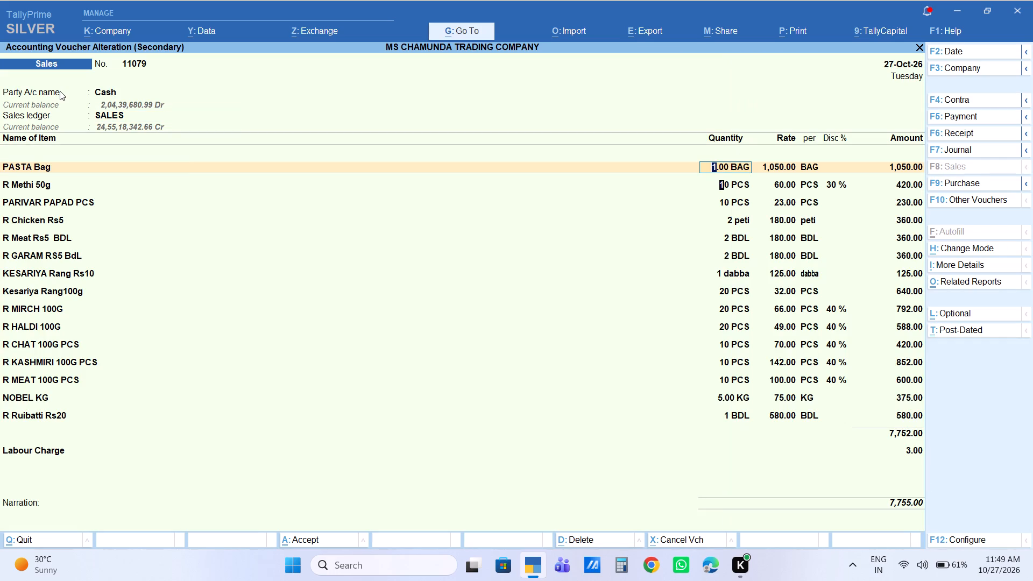
key("Down")
key("Down")
key("Down")
key("Down")
key("Return")
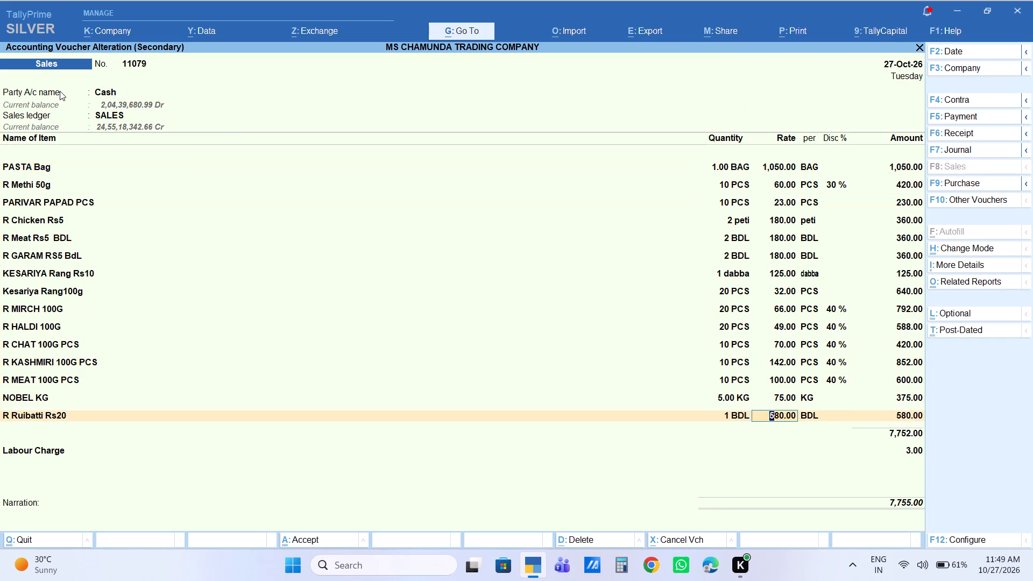
key("Return")
key("Return")
key("Return")
key("Return")
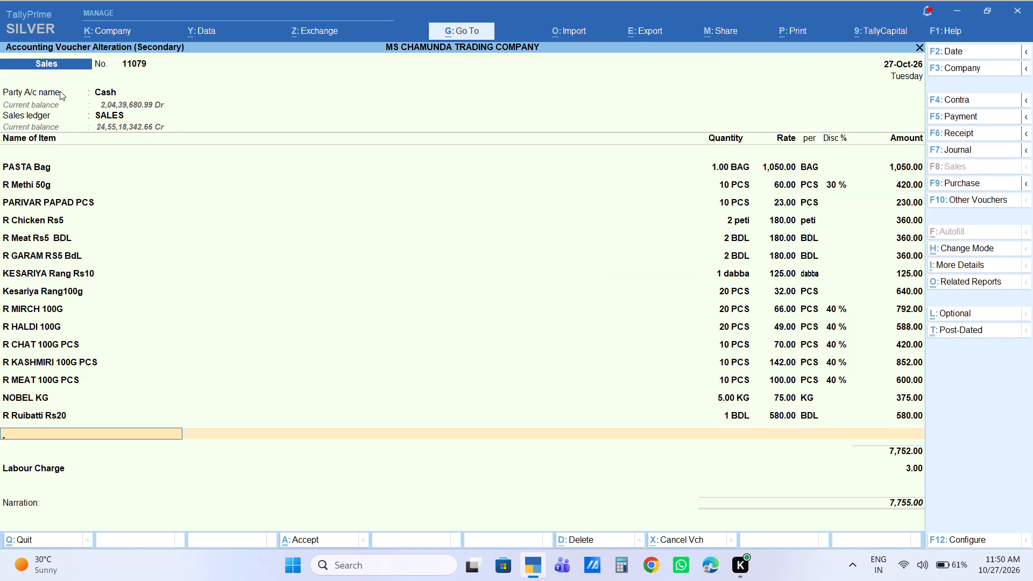
type("KISMIS")
key("Down")
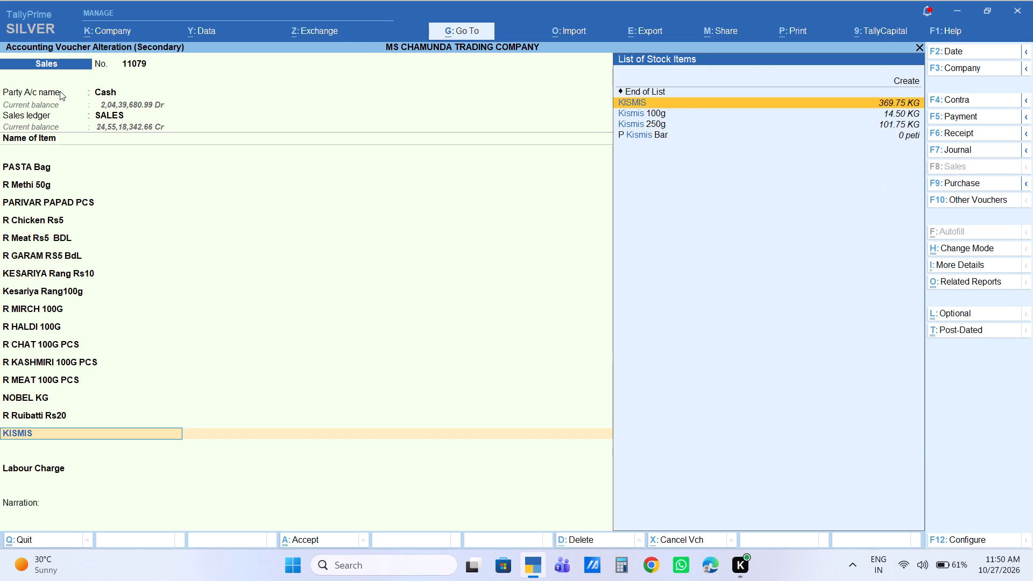
key("Return")
type("15")
key("Return")
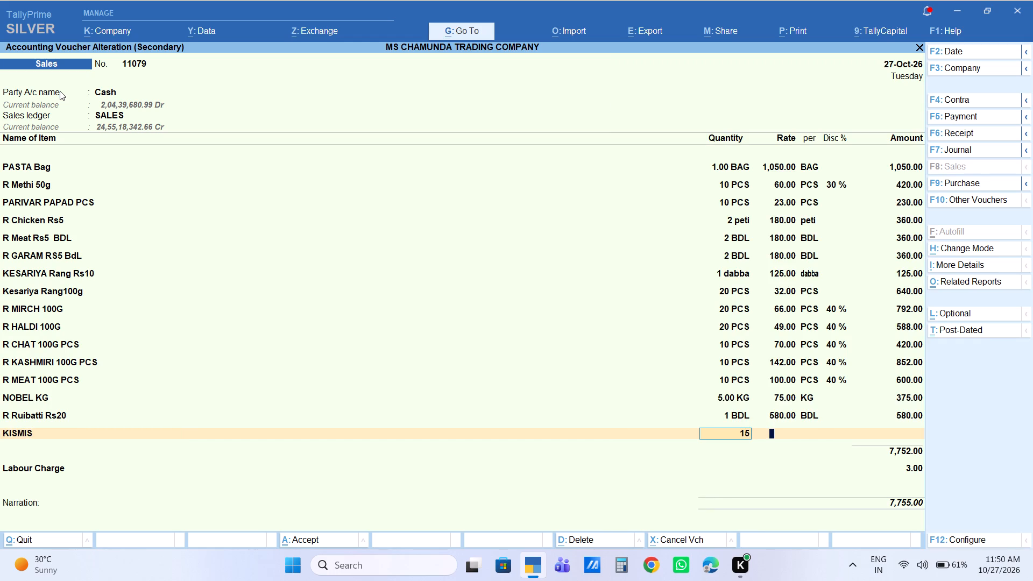
type("380")
key("Return")
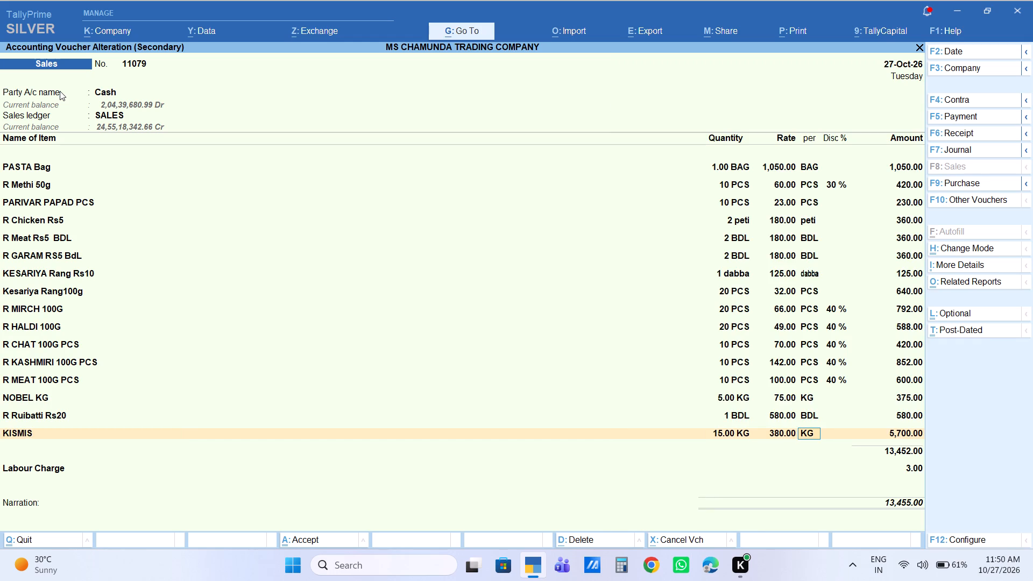
key("Return")
key("Return")
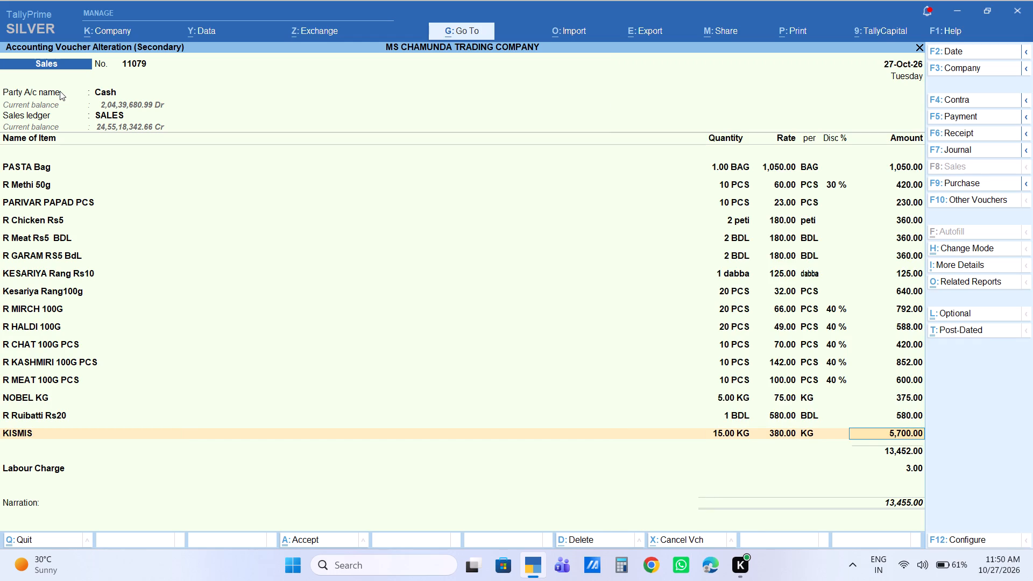
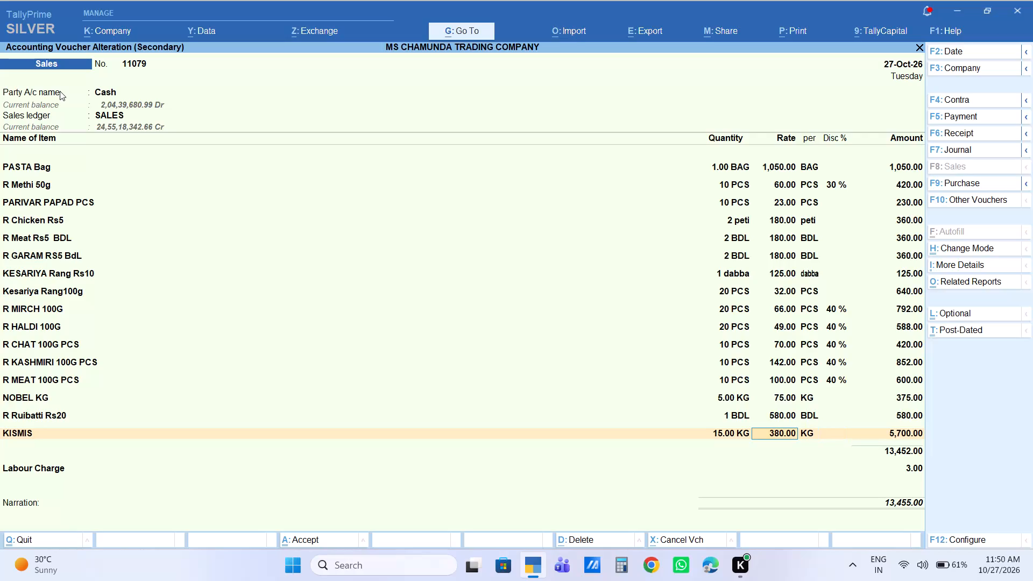
Accept the KISMIS line and the Labour Charge entry, end the item and ledger lists, and save the altered sales voucher 11079.
key("Return")
key("Return")
key("Return")
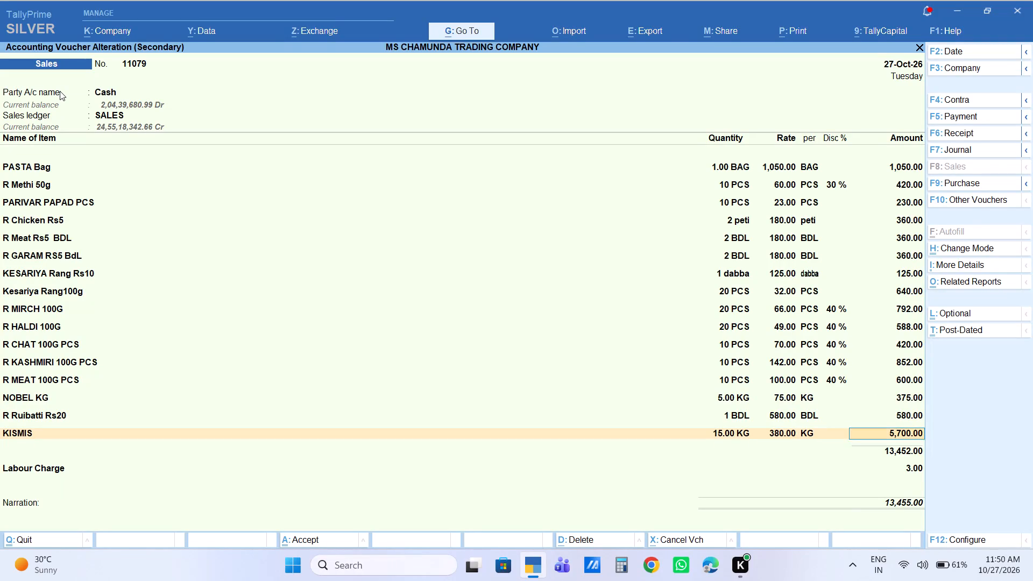
key("Return")
key("Return")
key("Return")
key("Return")
key("Return")
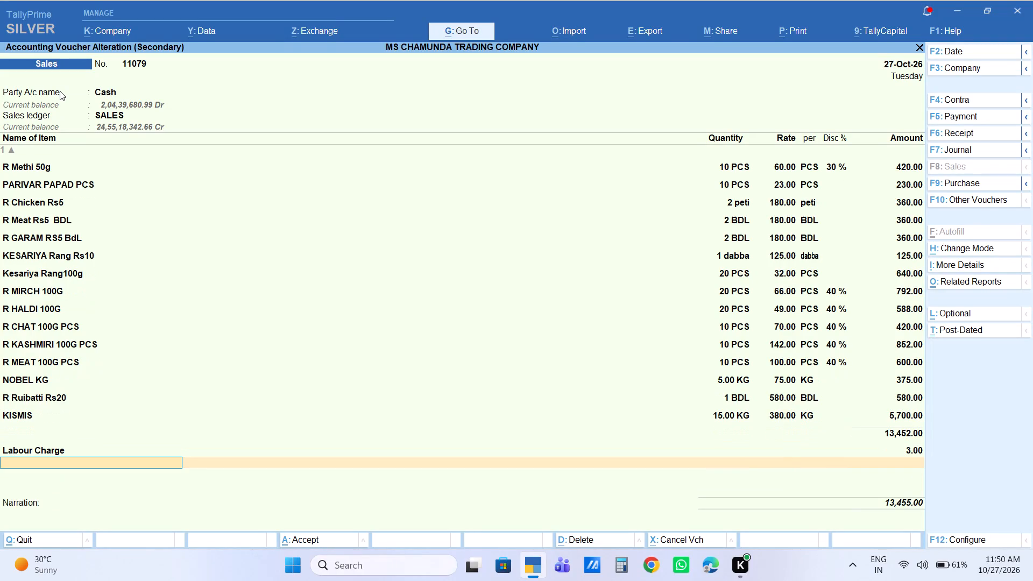
key("Return")
key("Return")
key("Return")
key("Return")
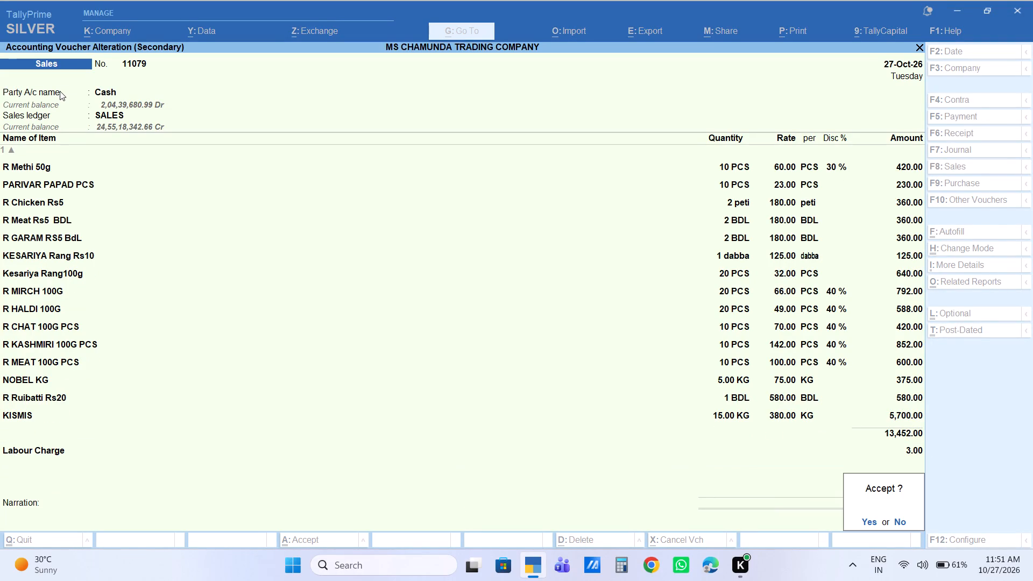
key("Return")
Print the saved sales voucher 11079 directly, without previewing it, keeping the existing print settings.
key("ctrl+p")
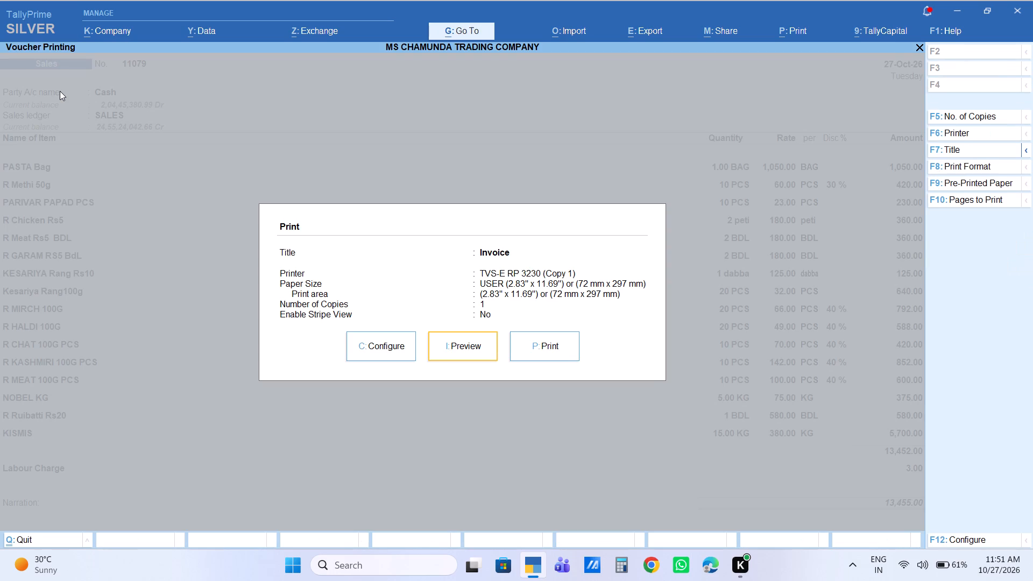
key("Right")
key("Return")
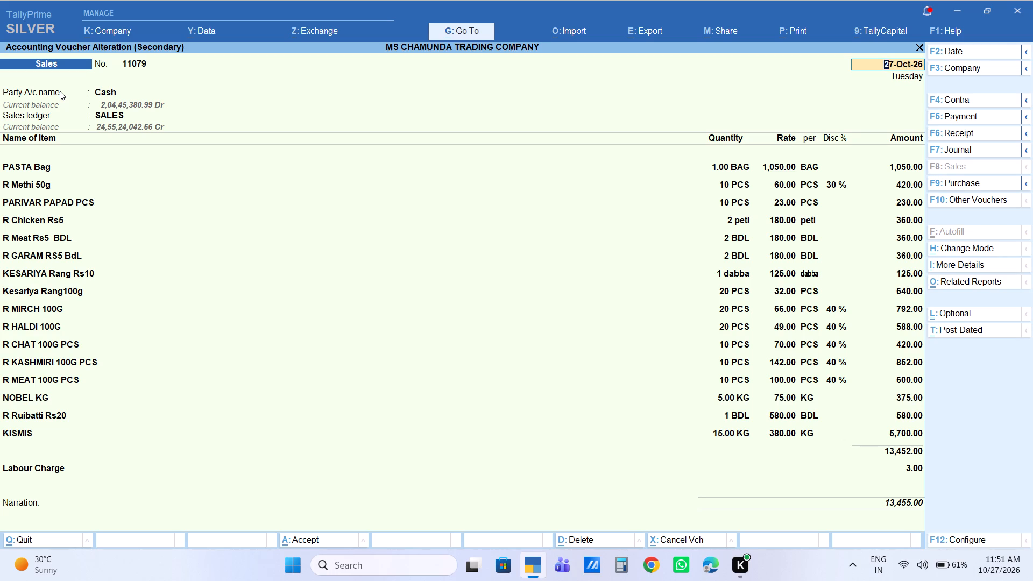
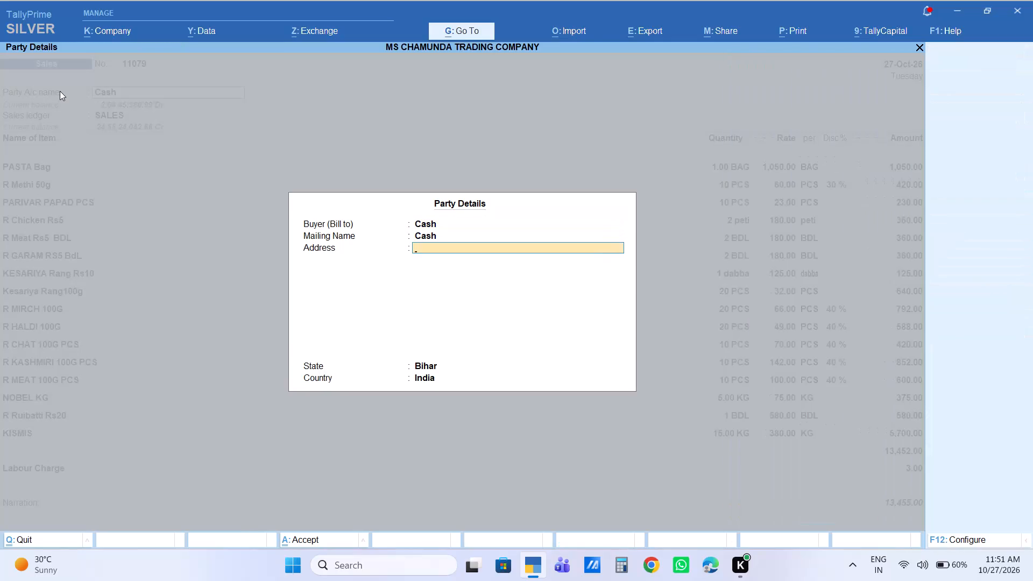
Accept the Cash party details of sales voucher 11079 and pass through the existing lines to a new item line below KISMIS.
key("Return")
key("Return")
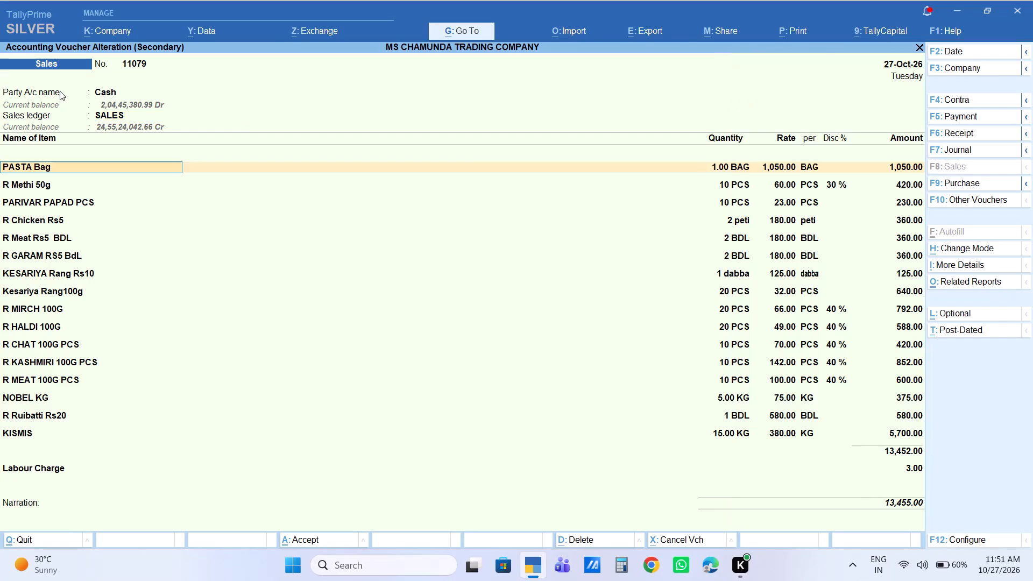
key("Return")
key("Return")
key("Down")
key("Down")
key("Down")
key("Down")
key("Down")
key("Down")
key("Down")
key("Down")
key("Down")
key("Down")
key("Down")
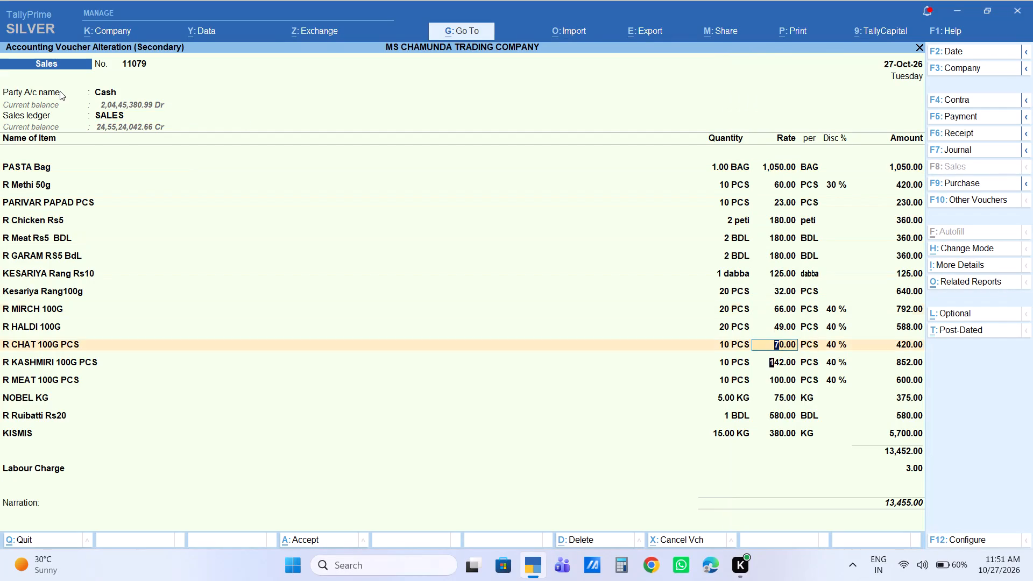
key("Down")
key("Down")
key("Down")
key("Down")
key("Return")
key("Return")
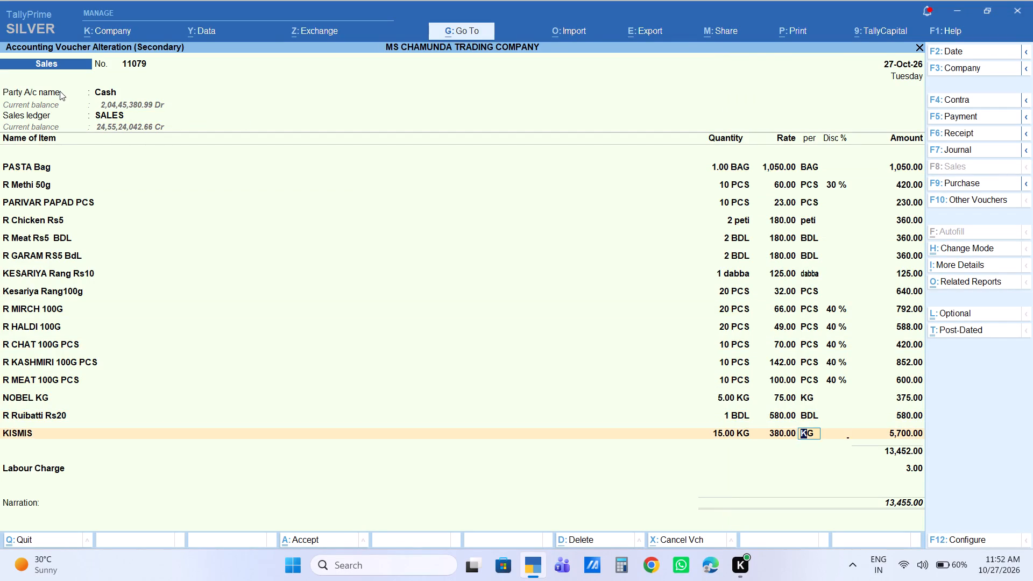
key("Return")
key("Return")
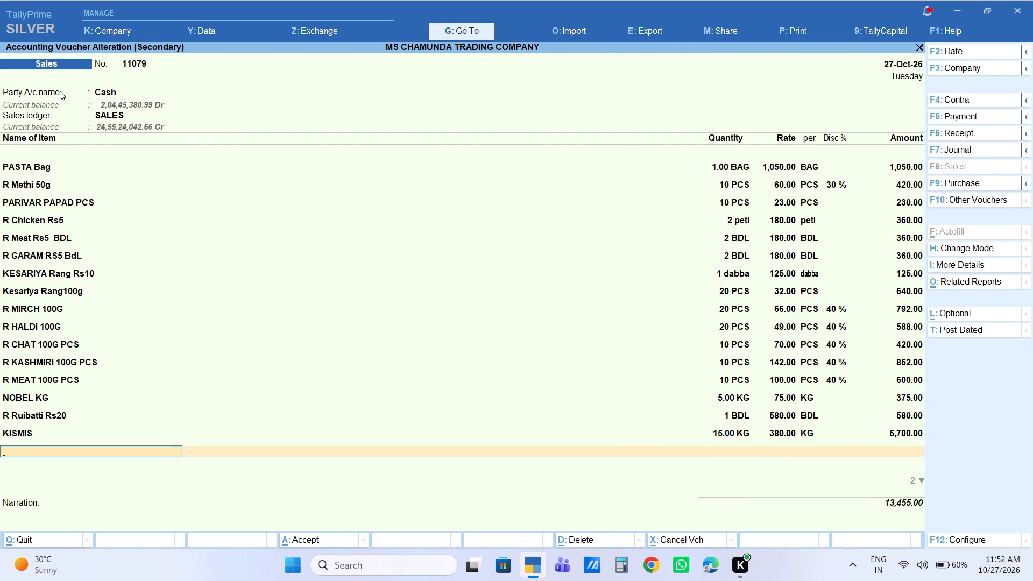
Add stock item R Jeera 500g with quantity 2 PKT, rate 300 and a 30% discount, and start another item line.
key("j")
key("BackSpace")
type("R JE")
key("Down")
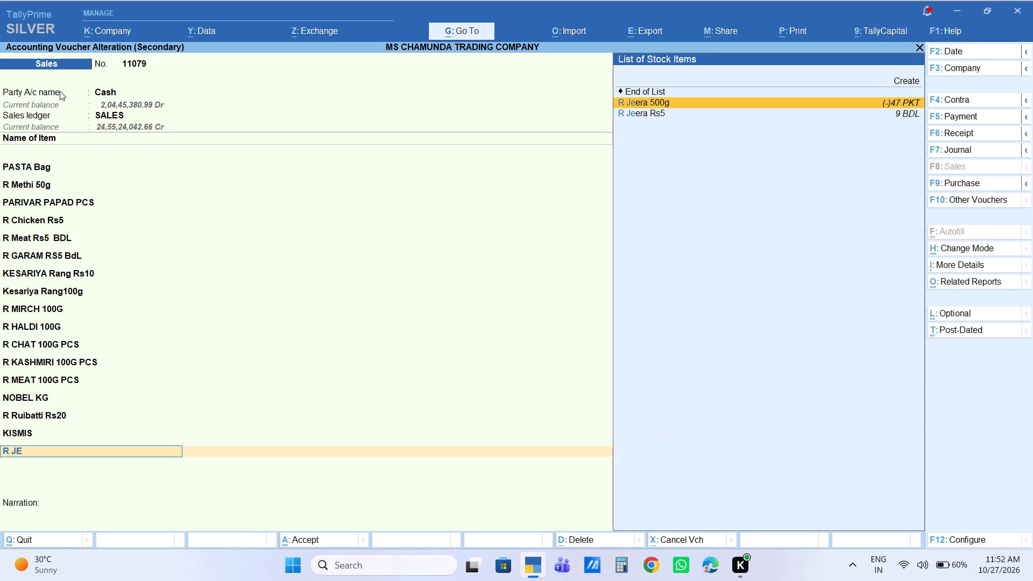
key("Return")
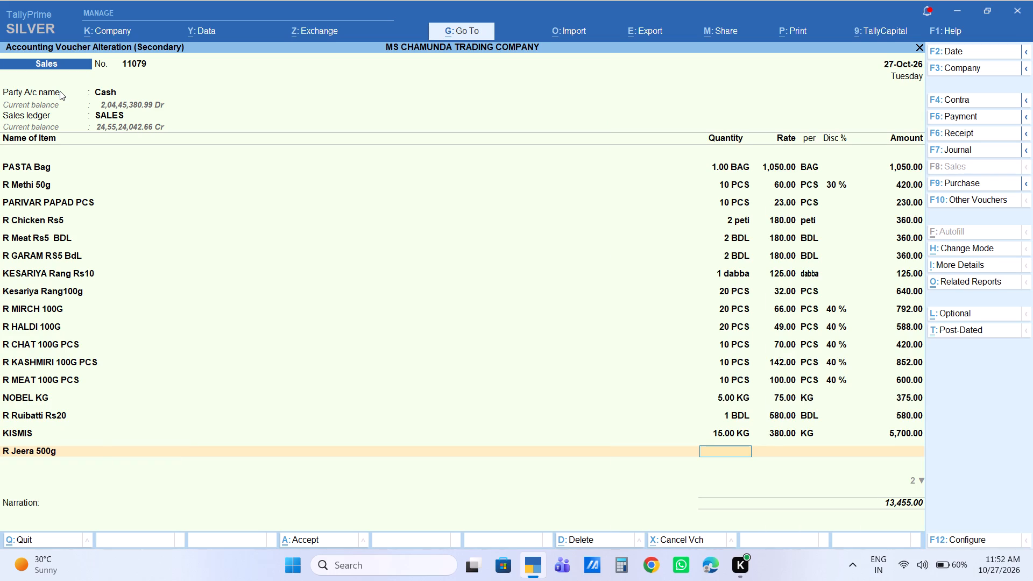
key("2")
key("Return")
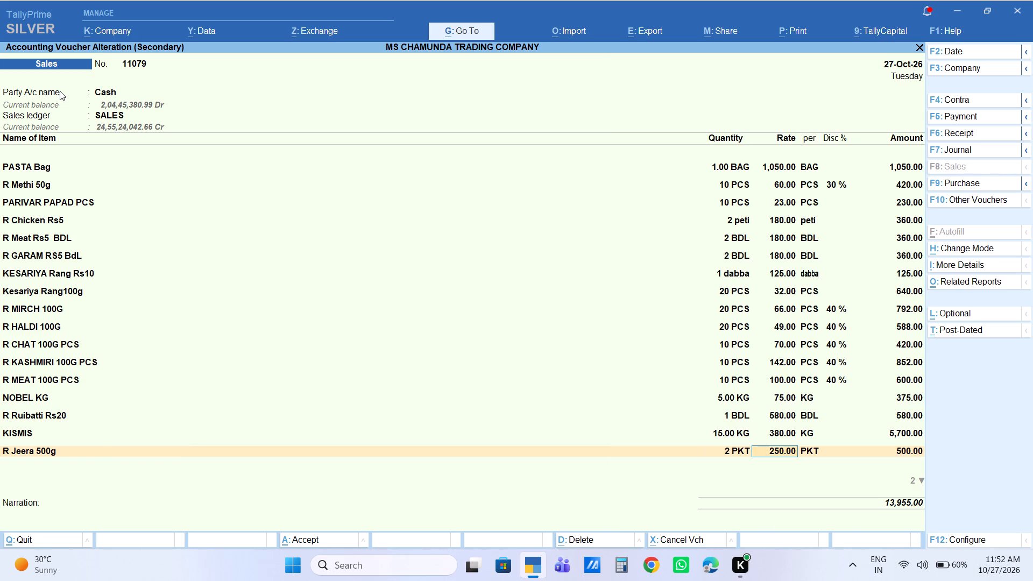
type("300")
key("Return")
key("Return")
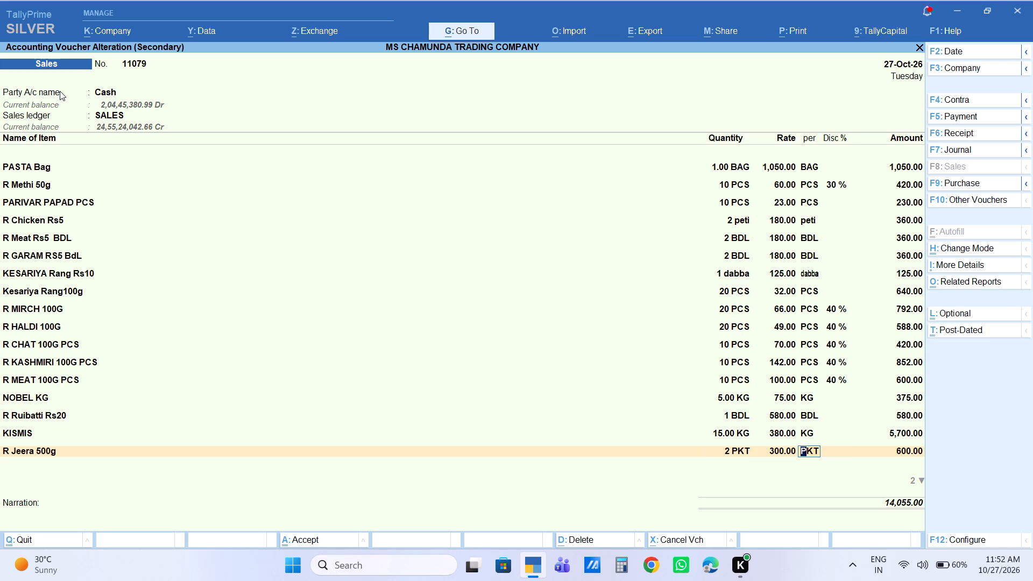
type("30")
key("Return")
key("Return")
key("Return")
key("BackSpace")
key("Return")
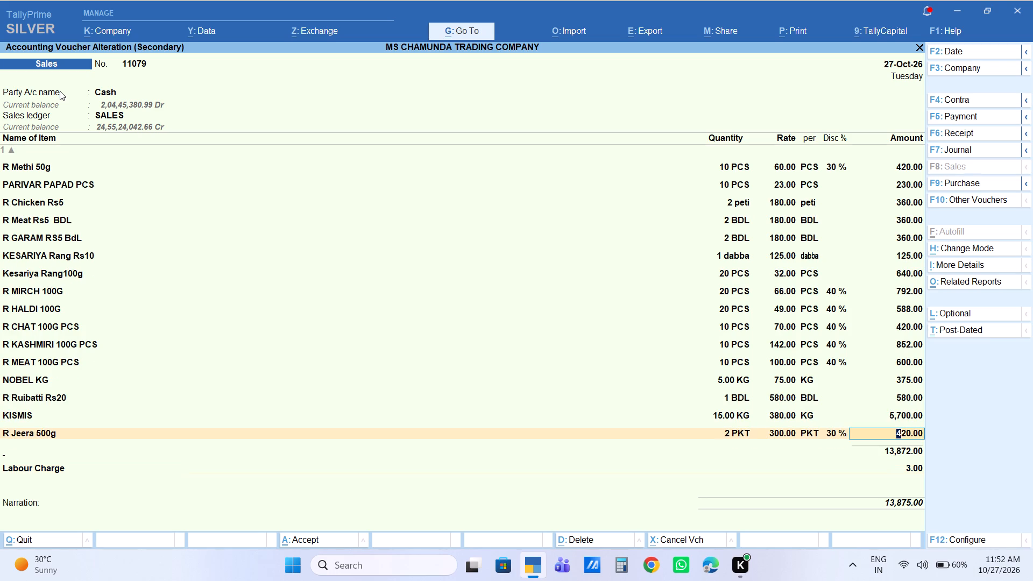
Add stock item R MARICH 500G with quantity 2 PKT, rate 530 and a 30% discount.
type("R MAR")
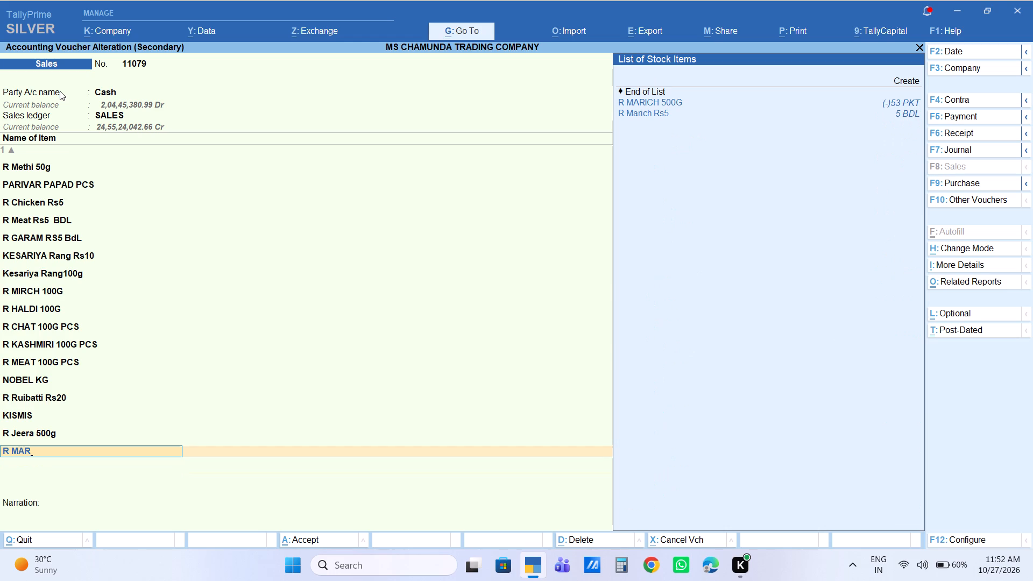
key("Down")
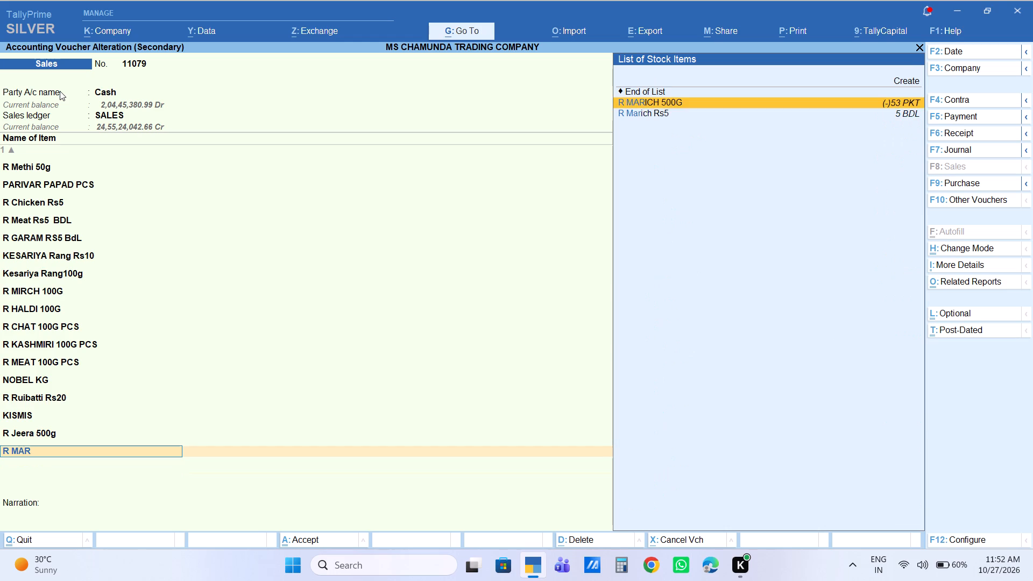
key("Return")
key("2")
key("Return")
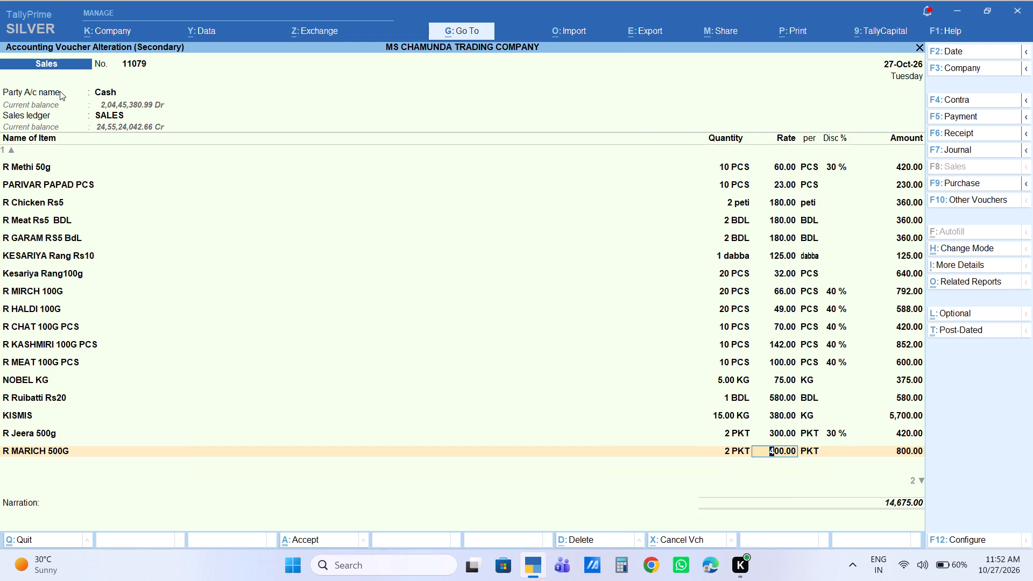
type("530")
key("Return")
key("Return")
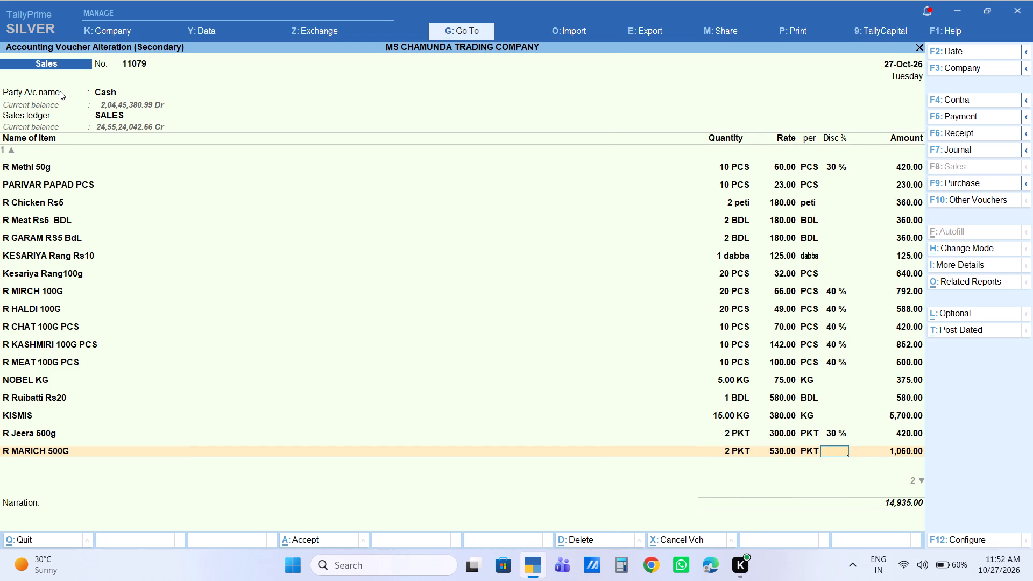
type("30")
key("Return")
key("Return")
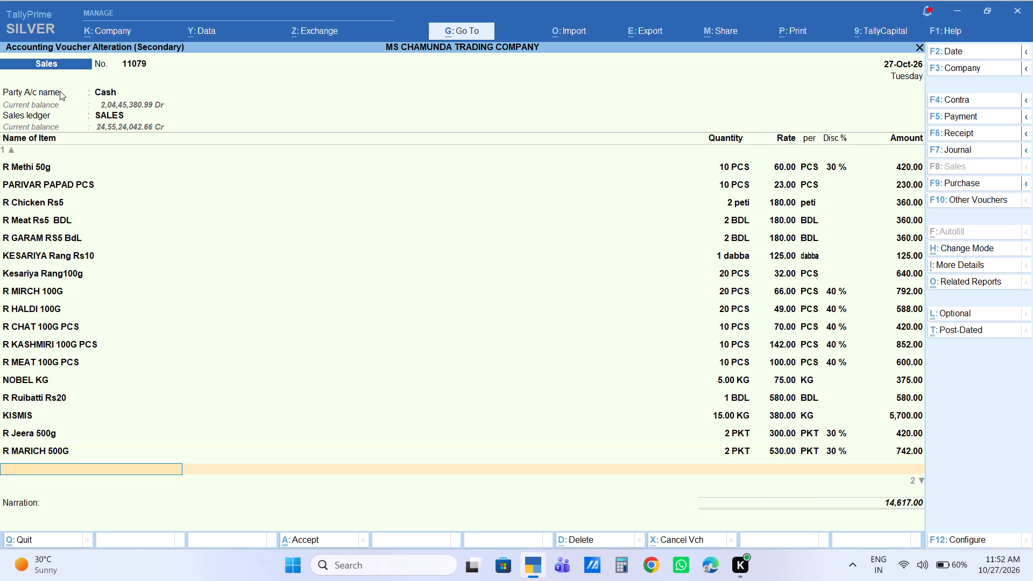
Add stock item R HALDI P 500G with quantity 4 PKT, rate 242 and a 30% discount.
type("R HA")
type("LDI")
key("Down")
key("Down")
key("Down")
key("Return")
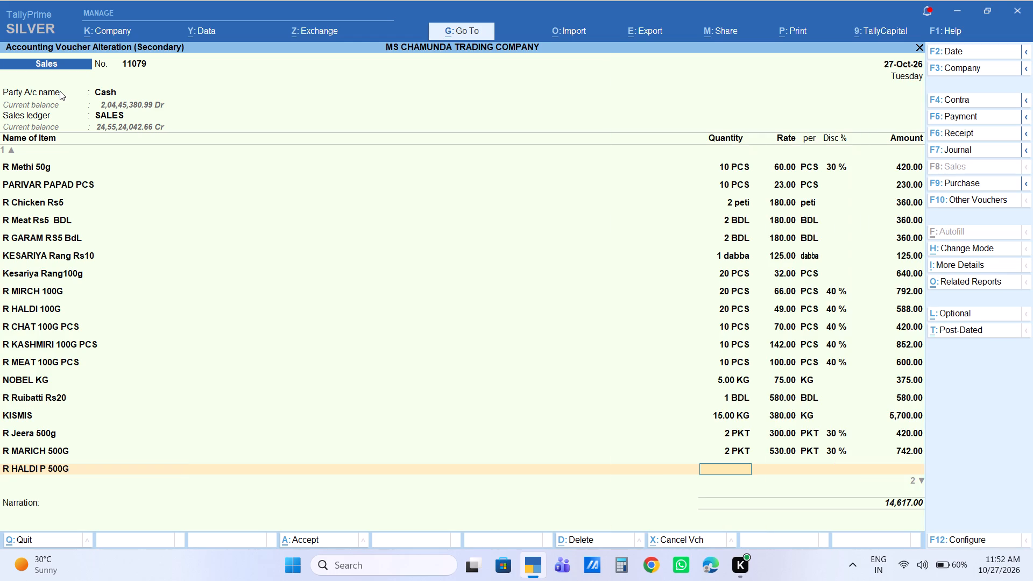
key("4")
key("Return")
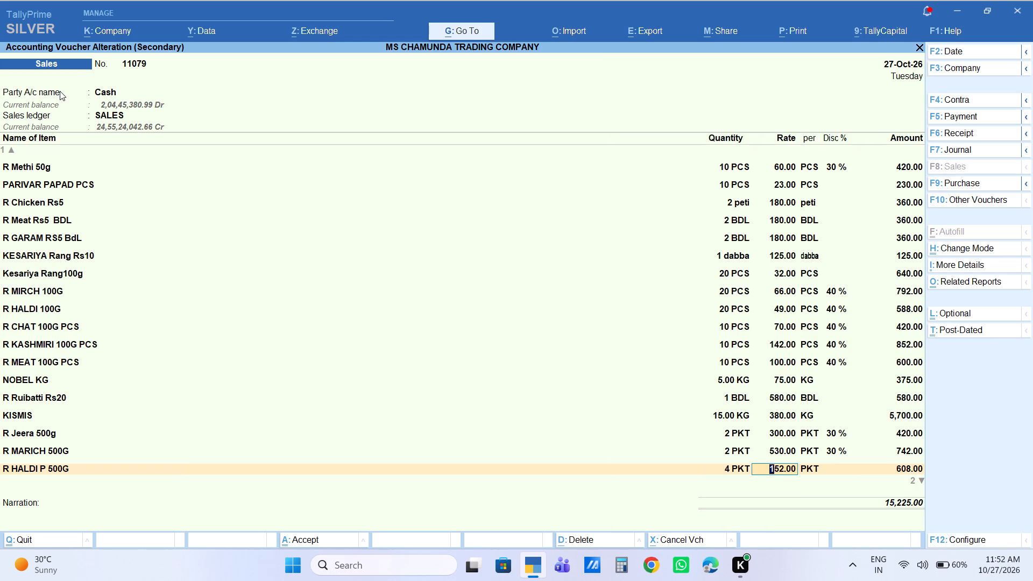
type("242")
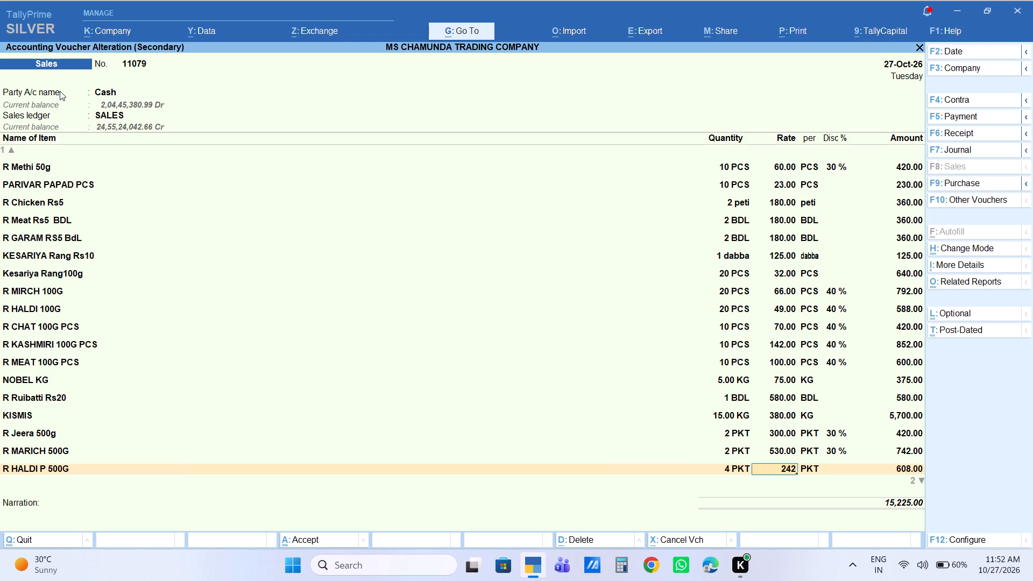
key("Return")
key("Return")
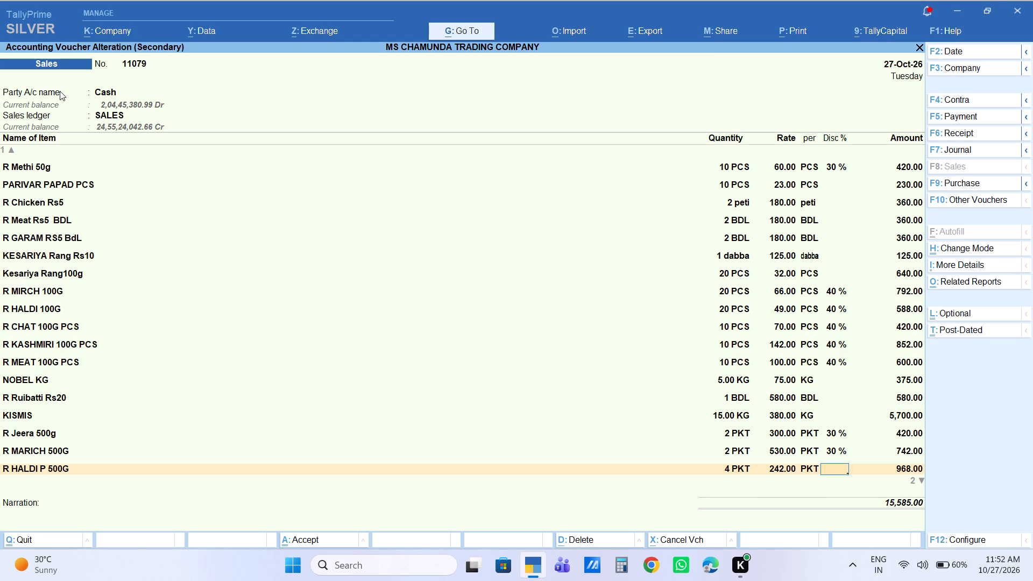
key("3")
key("0")
key("Return")
key("Return")
Go back to the R HALDI P 500G line and set its discount to 40%.
key("BackSpace")
key("BackSpace")
key("BackSpace")
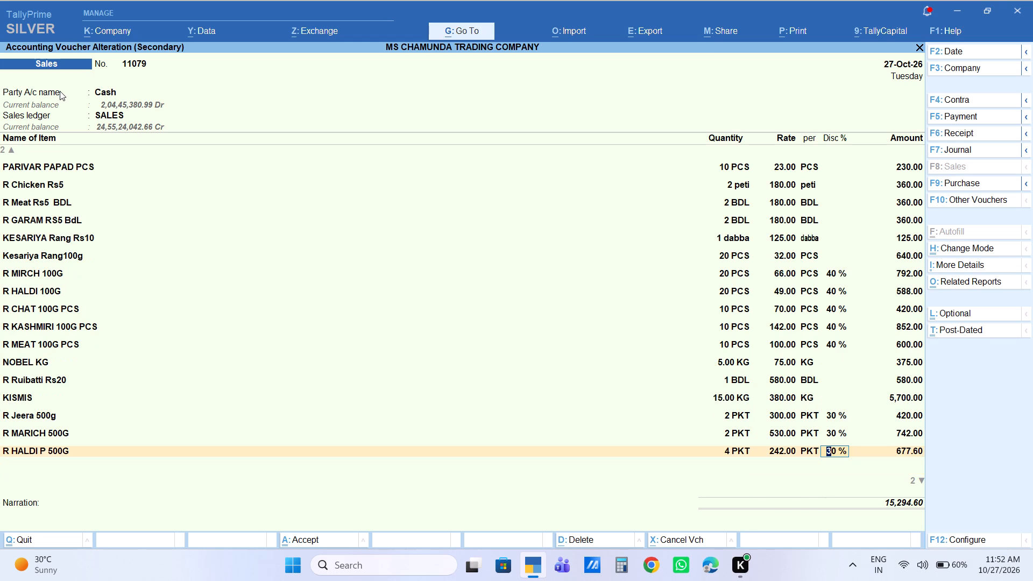
key("Return")
type("40")
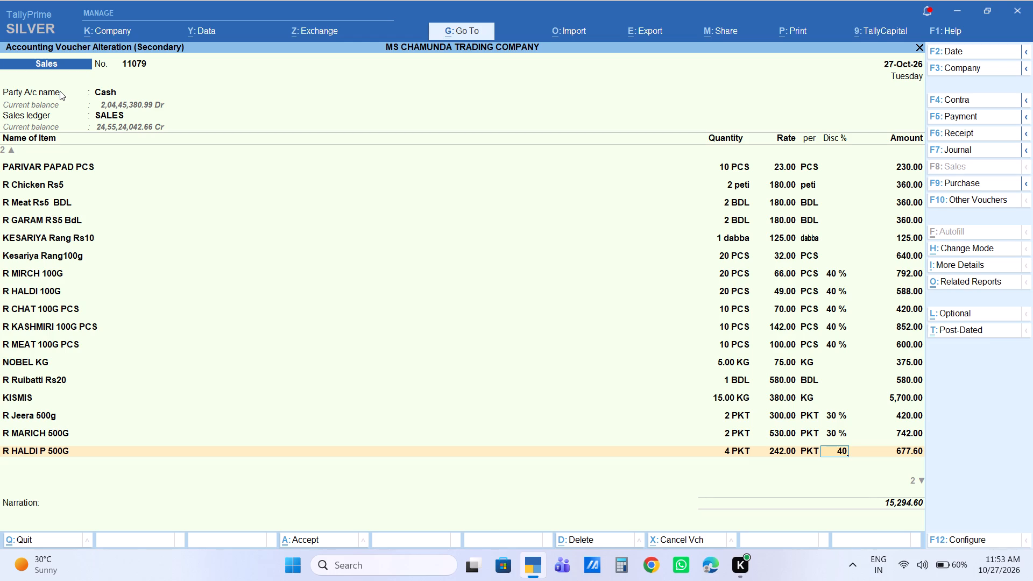
key("Return")
key("Return")
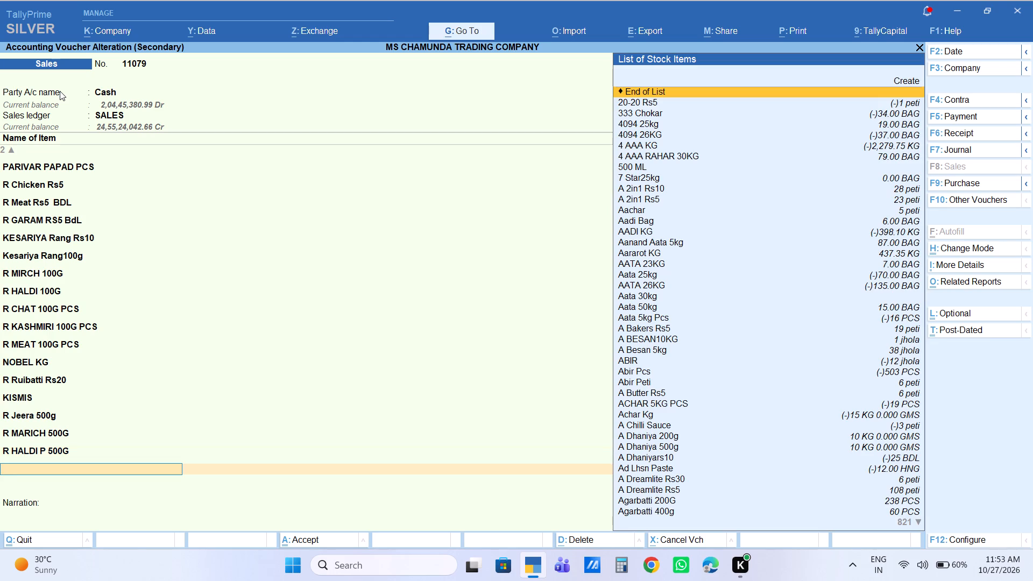
Add stock item R MIRCH P 500G with quantity 4 PKT, rate 330 and a 40% discount.
type("R")
key("space")
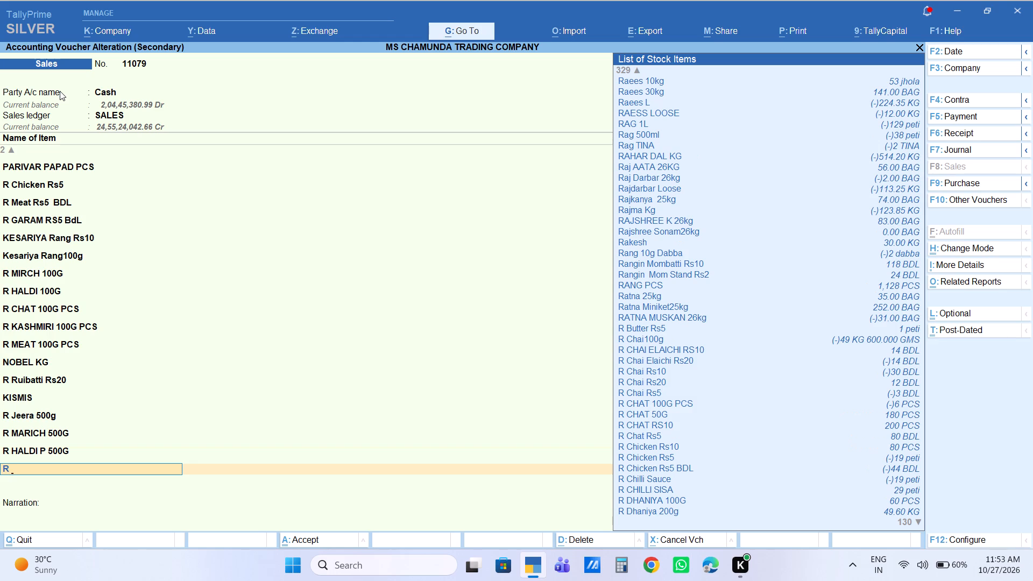
key("space")
type("MIRCHA")
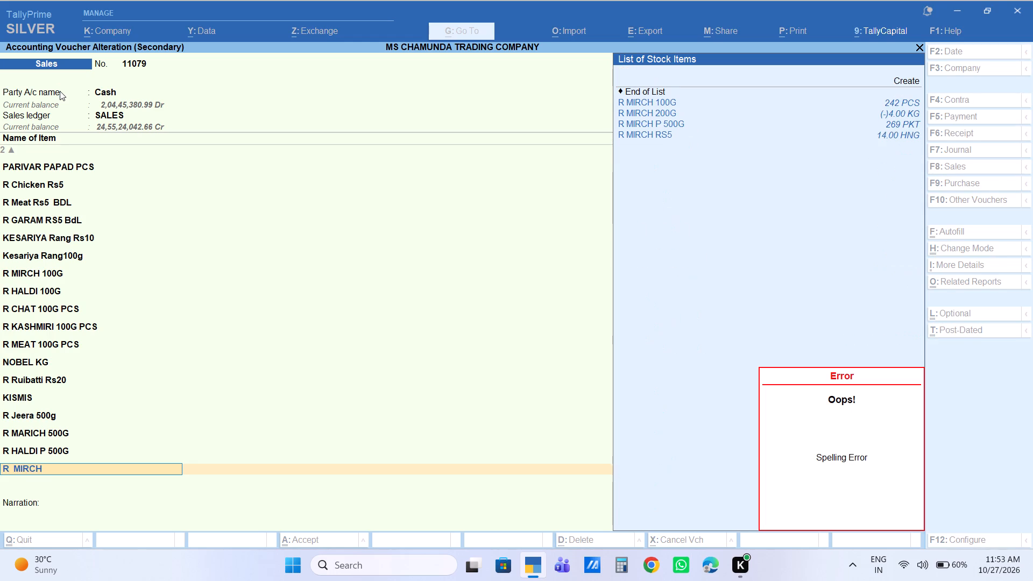
key("Down")
key("Down")
key("Down")
key("Return")
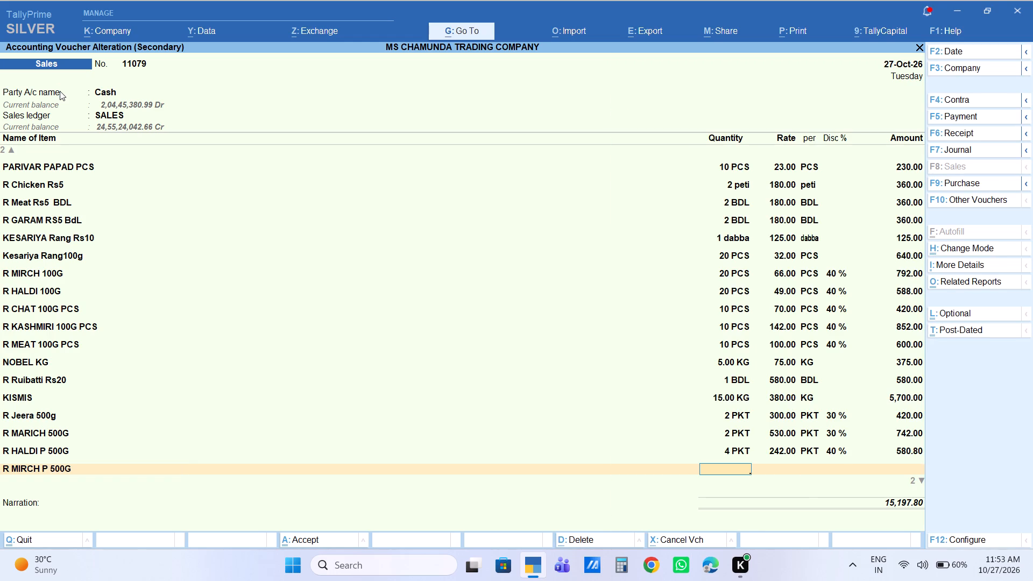
key("4")
key("Return")
type("330")
key("Return")
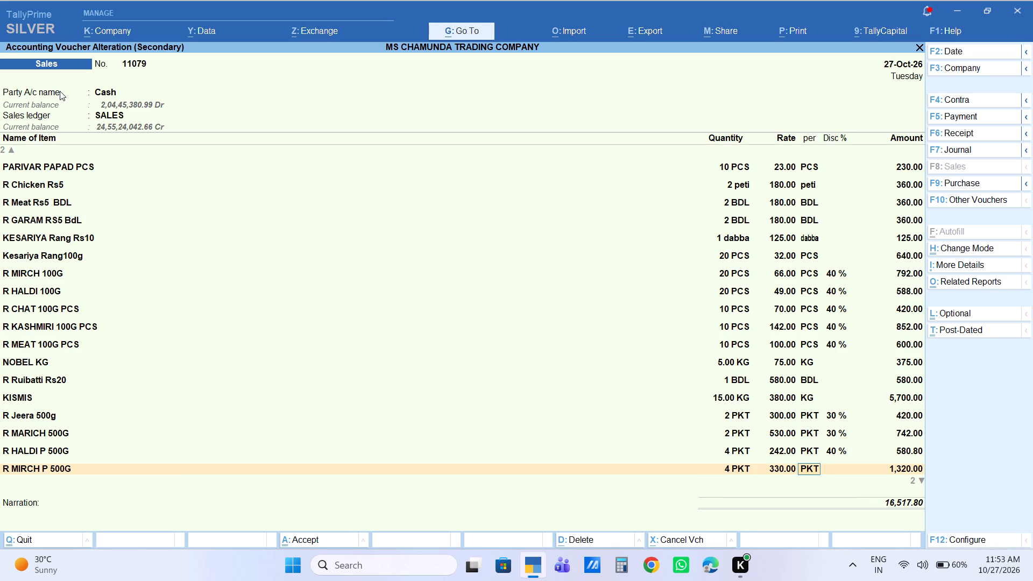
key("Return")
type("40")
key("Return")
key("Return")
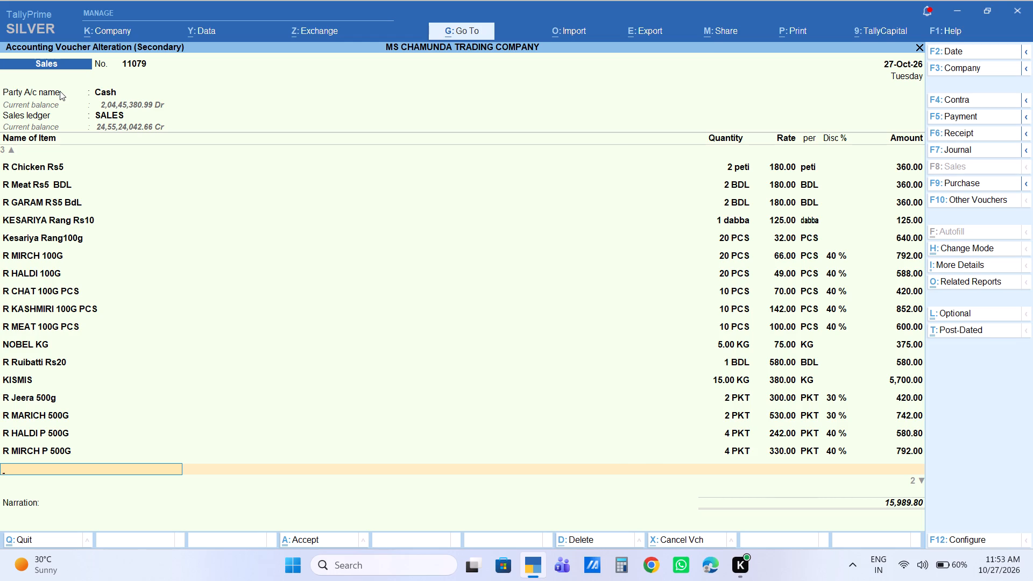
Add stock item R Dhaniya 500g with quantity 4 PKT and a 40% discount, keeping the default rate of 175.
type("R DHA")
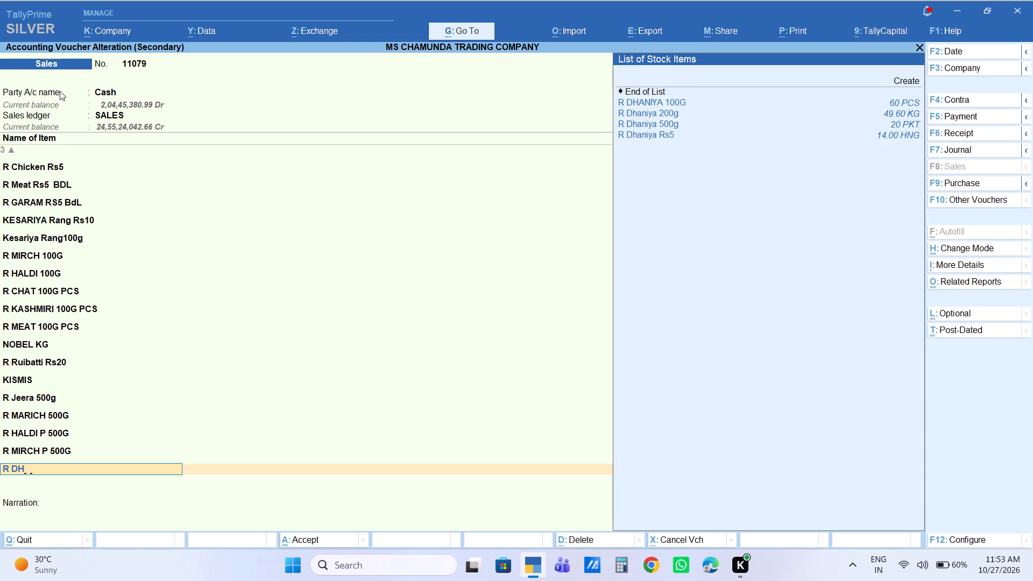
key("Down")
key("Down")
key("Down")
key("Return")
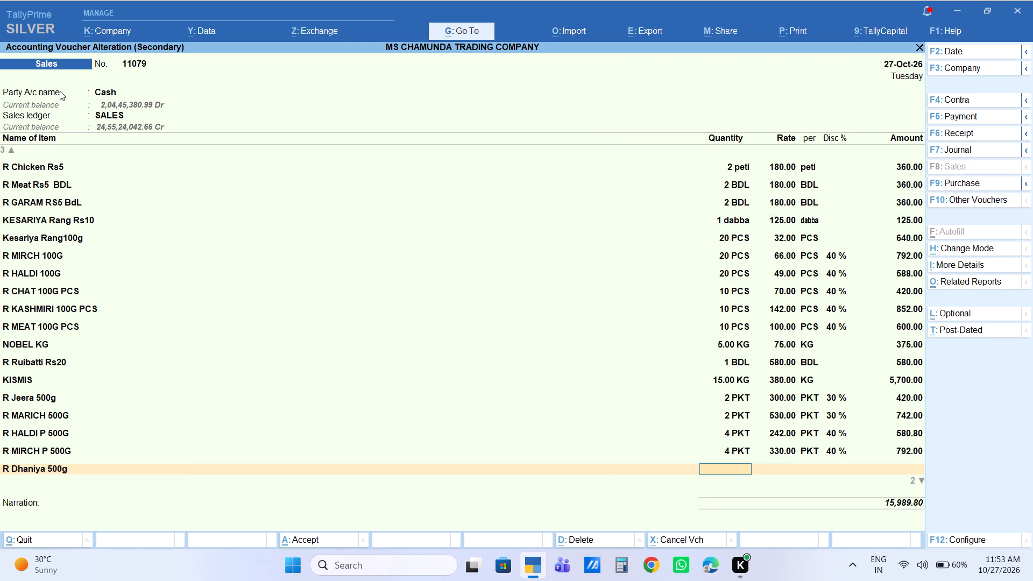
key("4")
key("Return")
key("Return")
key("Return")
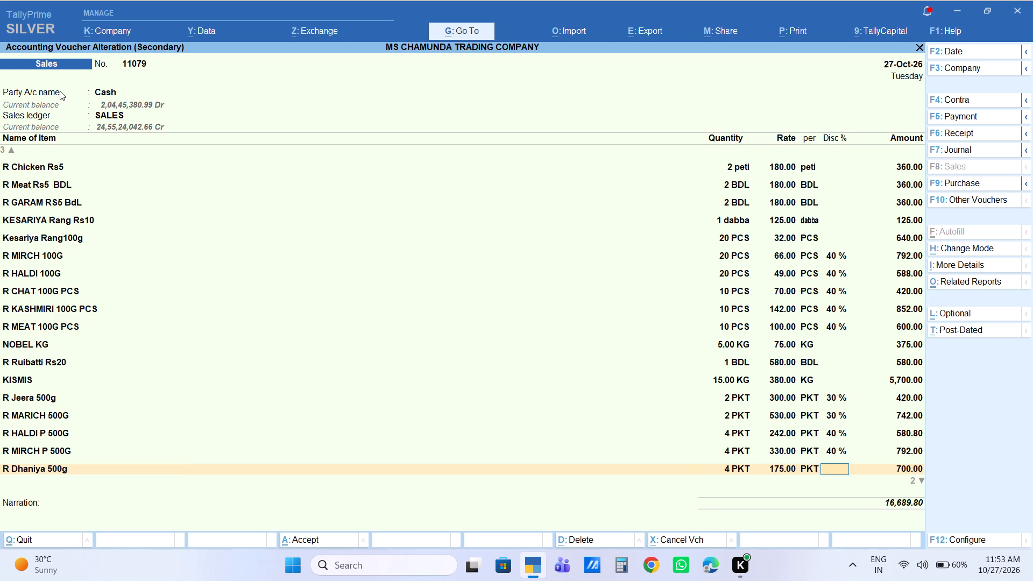
type("40")
key("Return")
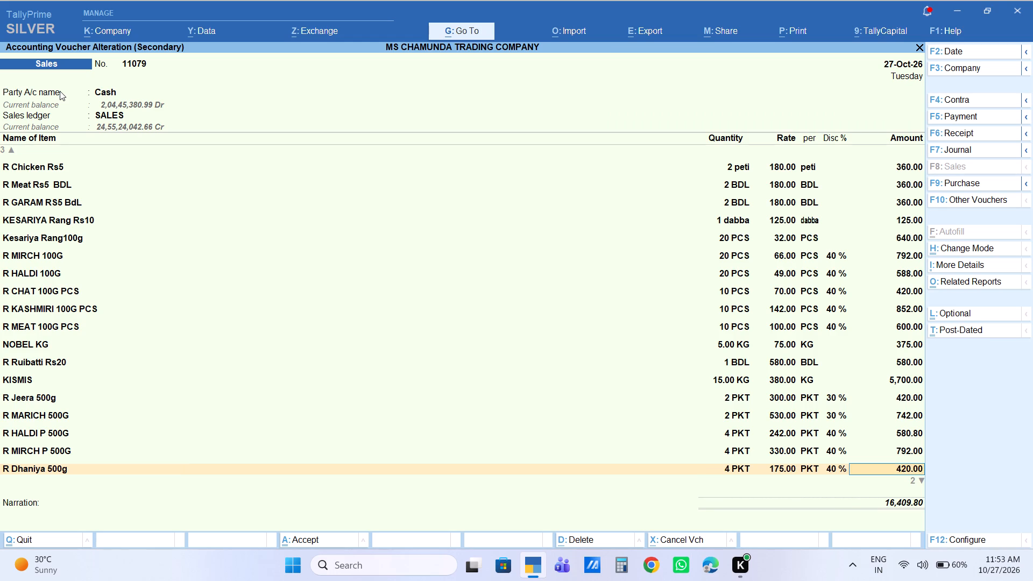
key("Return")
End the item list, keep the 3.00 Labour Charge, and add the R. Off ledger with its automatic amount of 0.20.
key("Return")
key("Return")
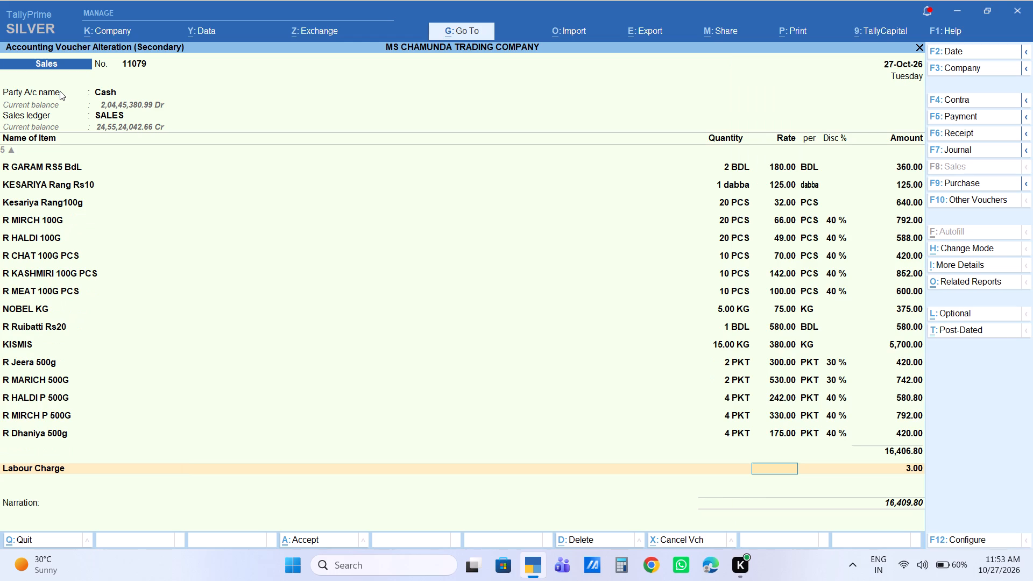
key("Return")
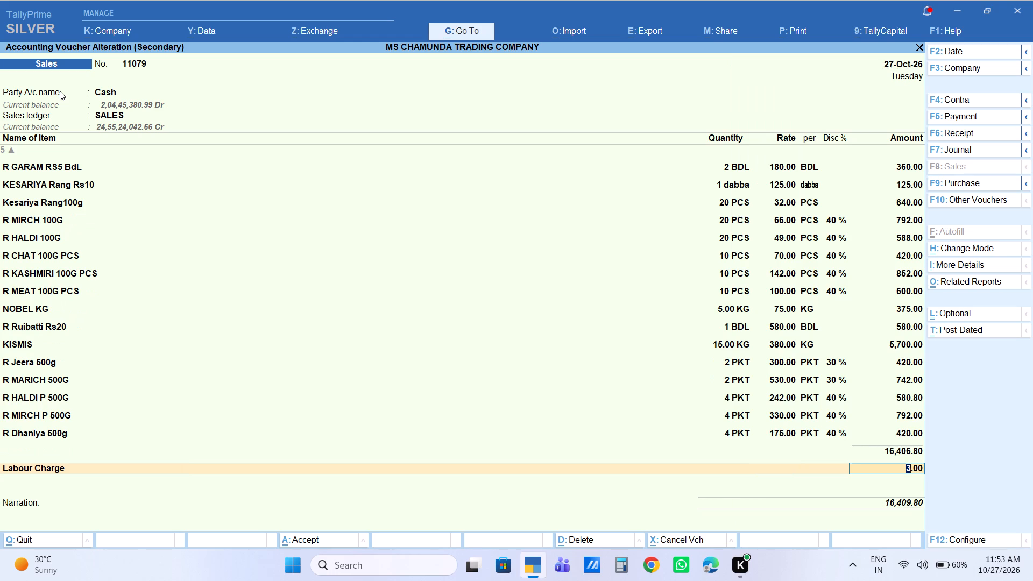
key("Return")
key("r")
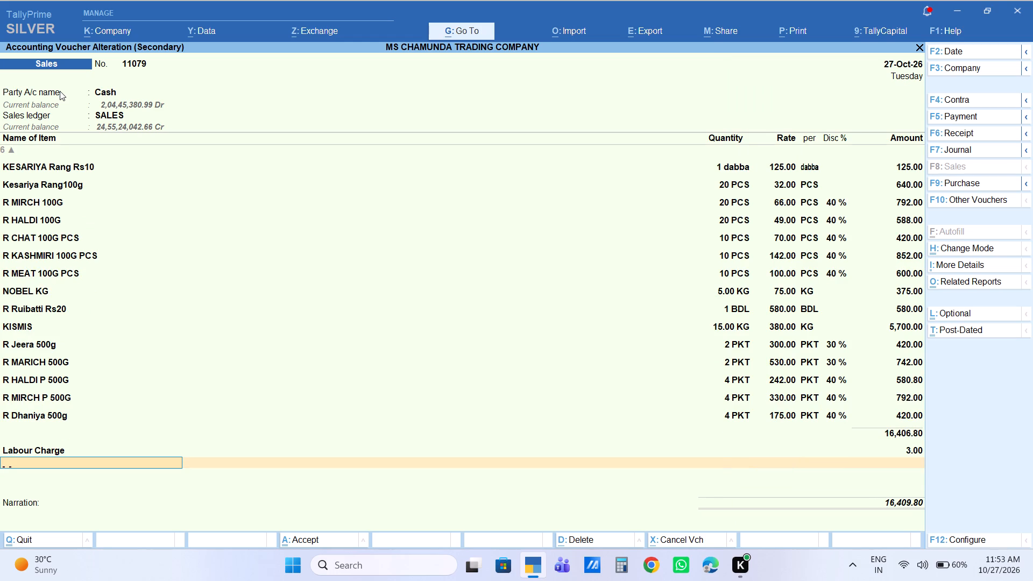
key("Down")
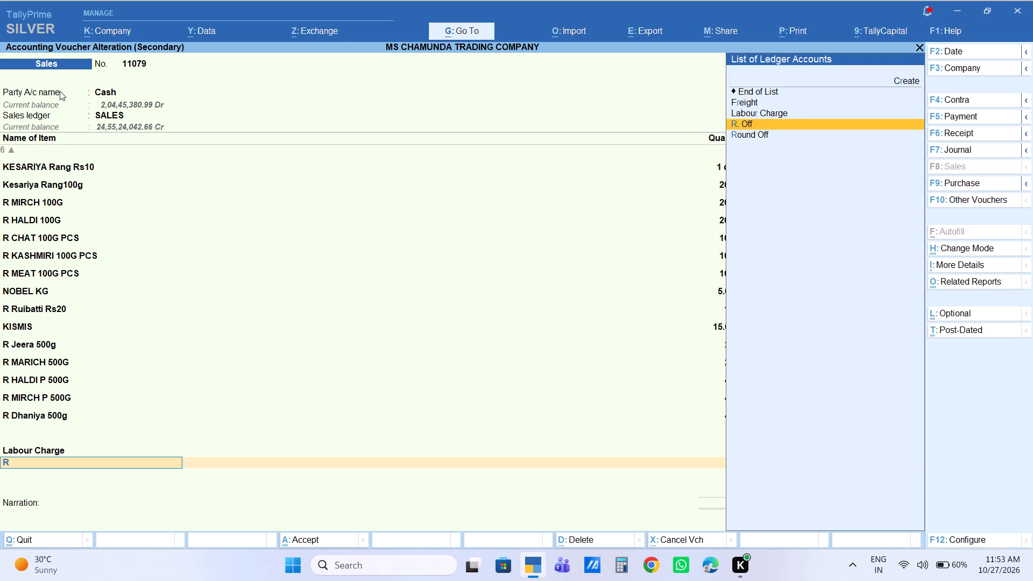
key("Return")
key("Return")
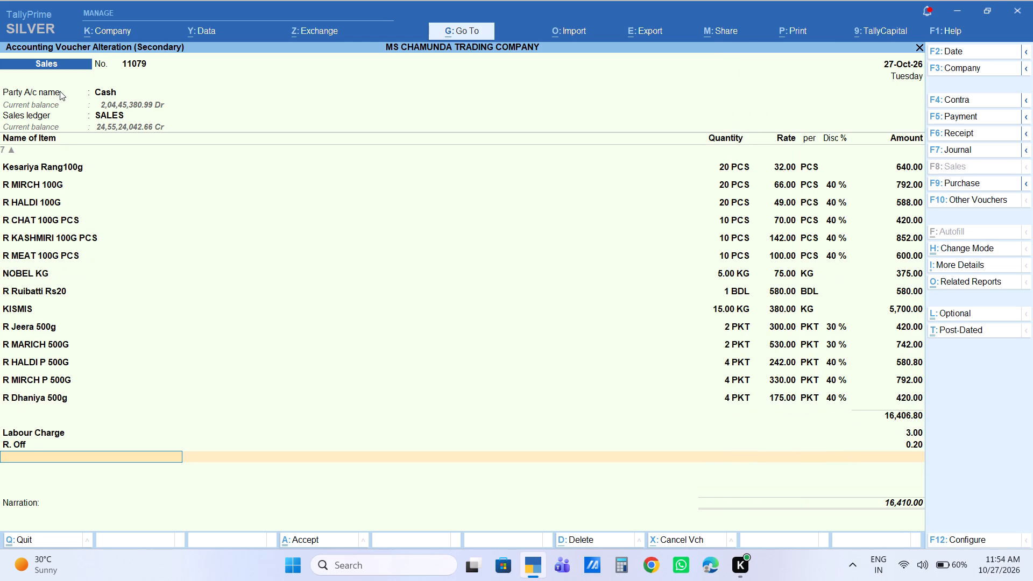
Finish the ledger lines and accept sales voucher 11079 with its added items.
key("Return")
key("Return")
key("Return")
key("Return")
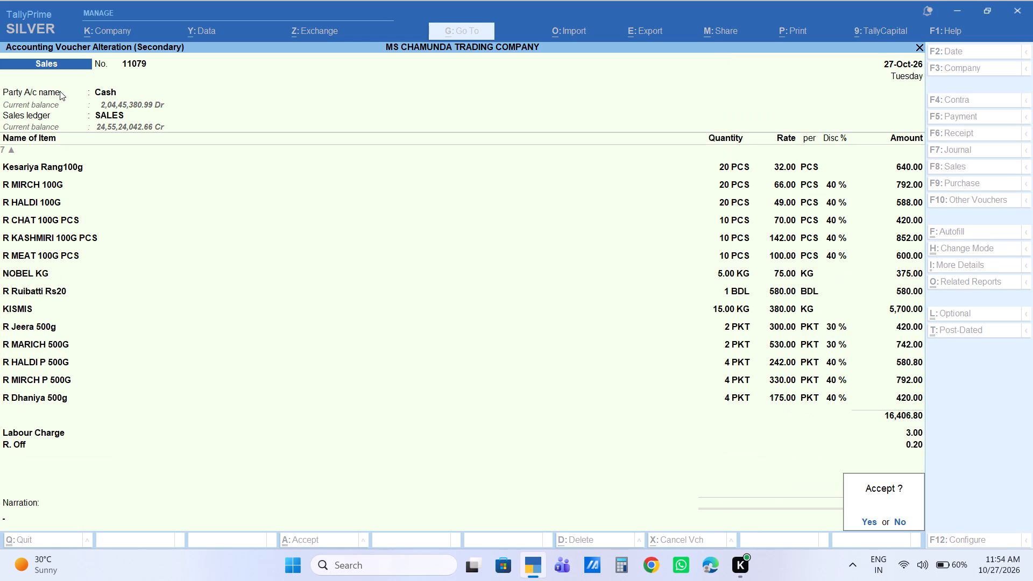
key("Return")
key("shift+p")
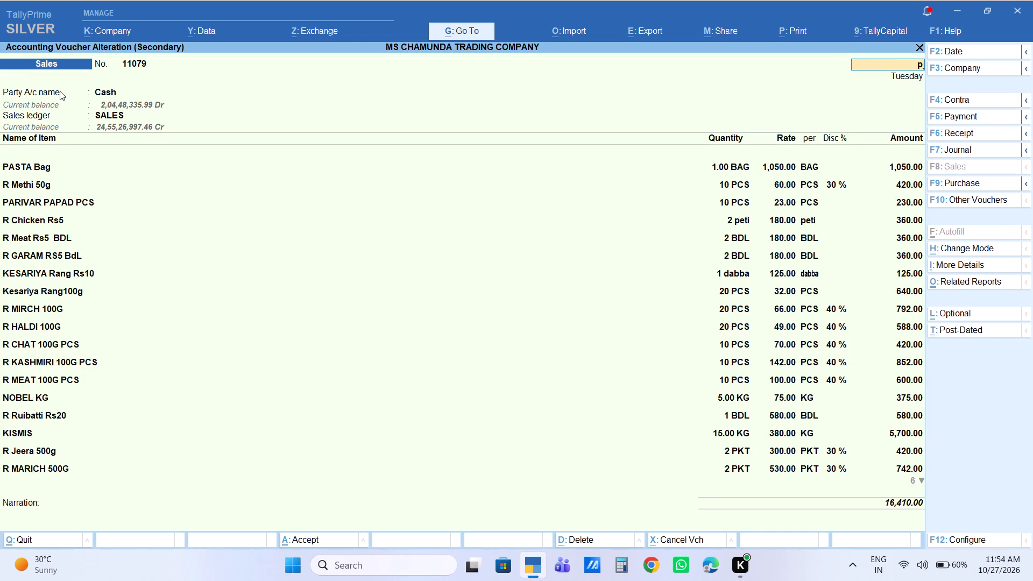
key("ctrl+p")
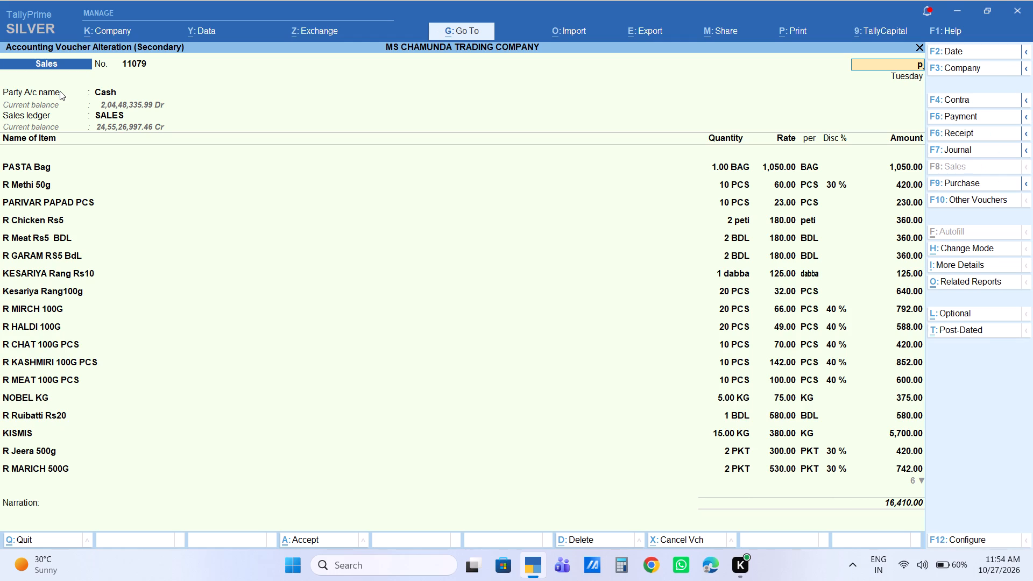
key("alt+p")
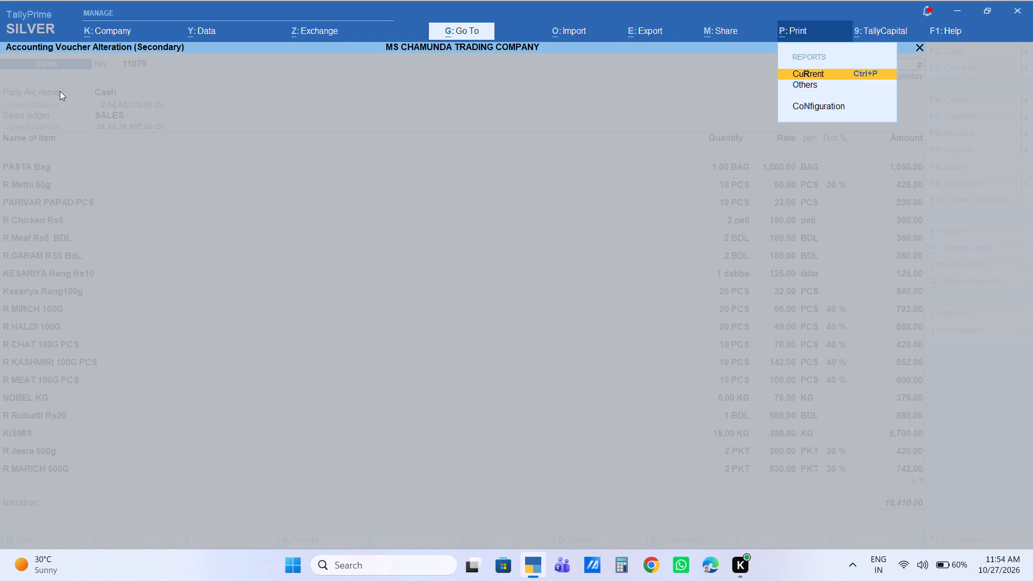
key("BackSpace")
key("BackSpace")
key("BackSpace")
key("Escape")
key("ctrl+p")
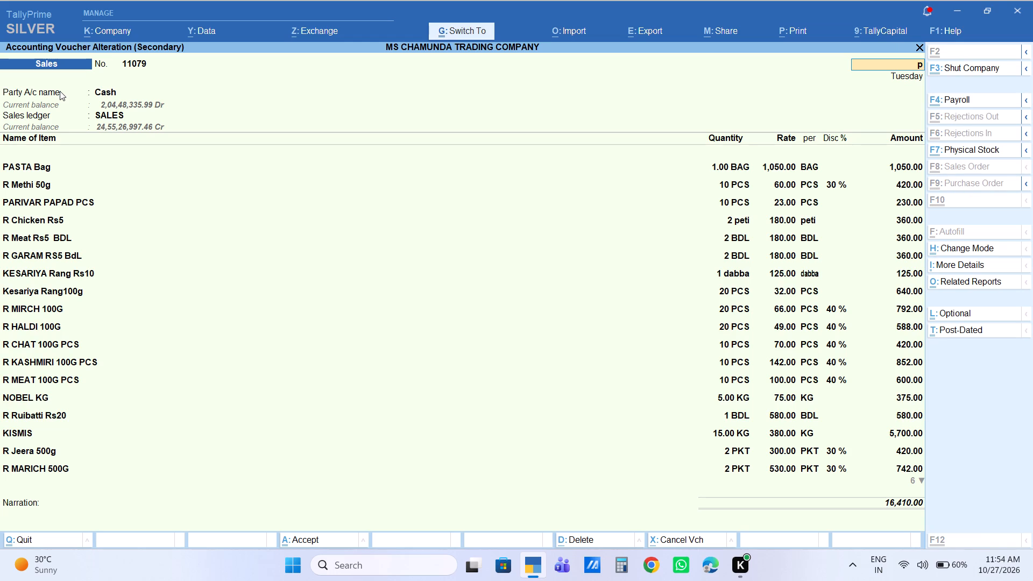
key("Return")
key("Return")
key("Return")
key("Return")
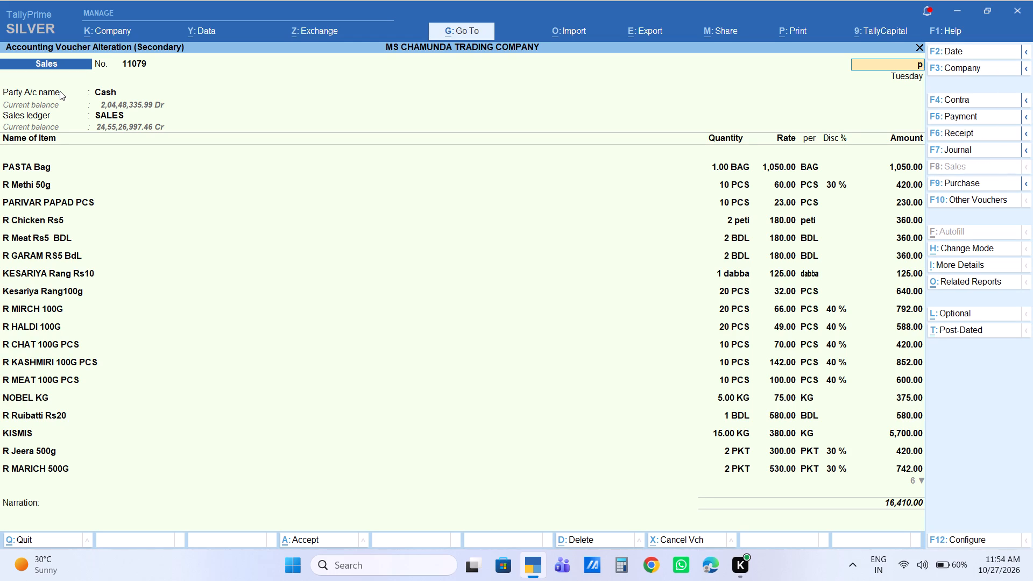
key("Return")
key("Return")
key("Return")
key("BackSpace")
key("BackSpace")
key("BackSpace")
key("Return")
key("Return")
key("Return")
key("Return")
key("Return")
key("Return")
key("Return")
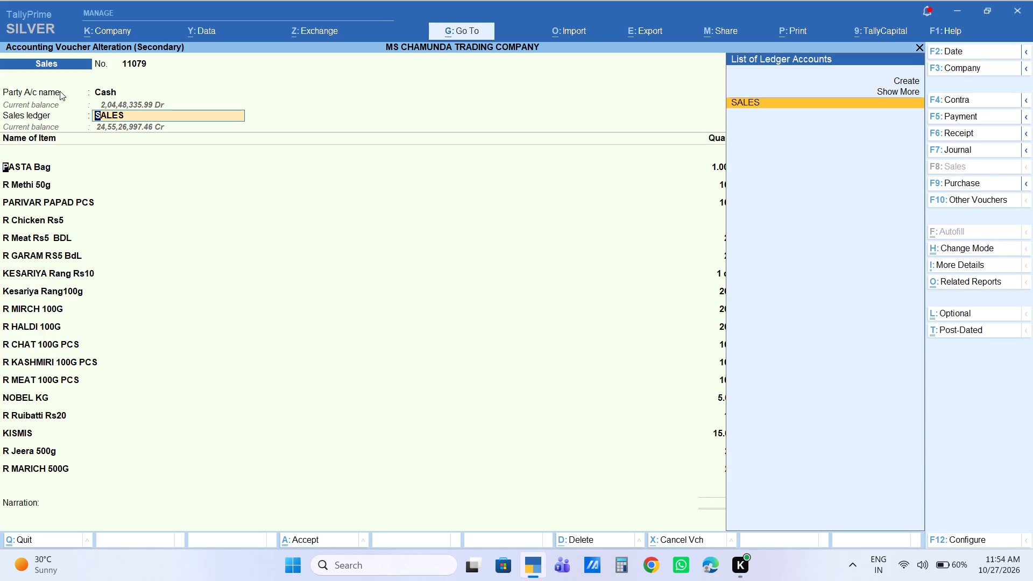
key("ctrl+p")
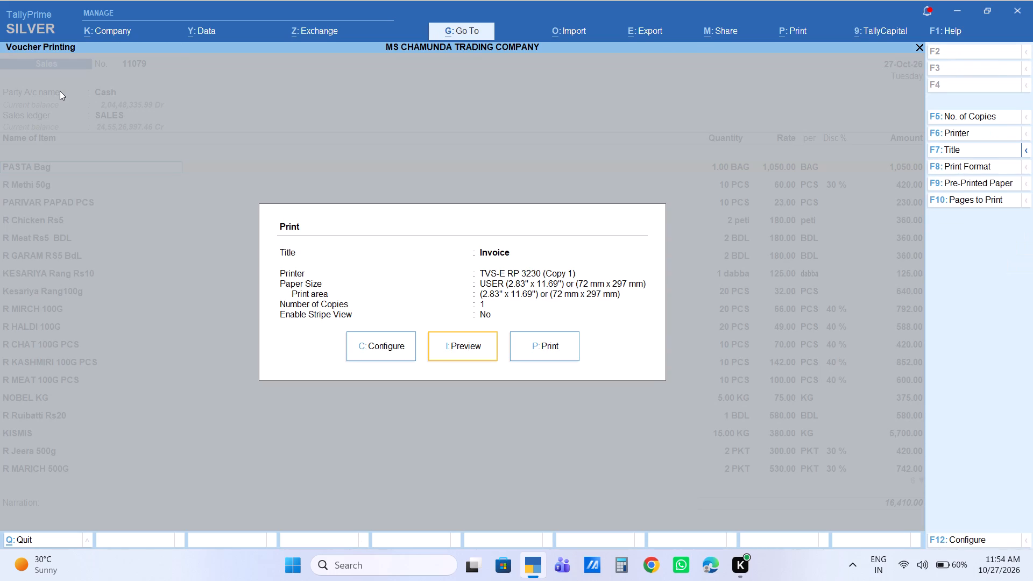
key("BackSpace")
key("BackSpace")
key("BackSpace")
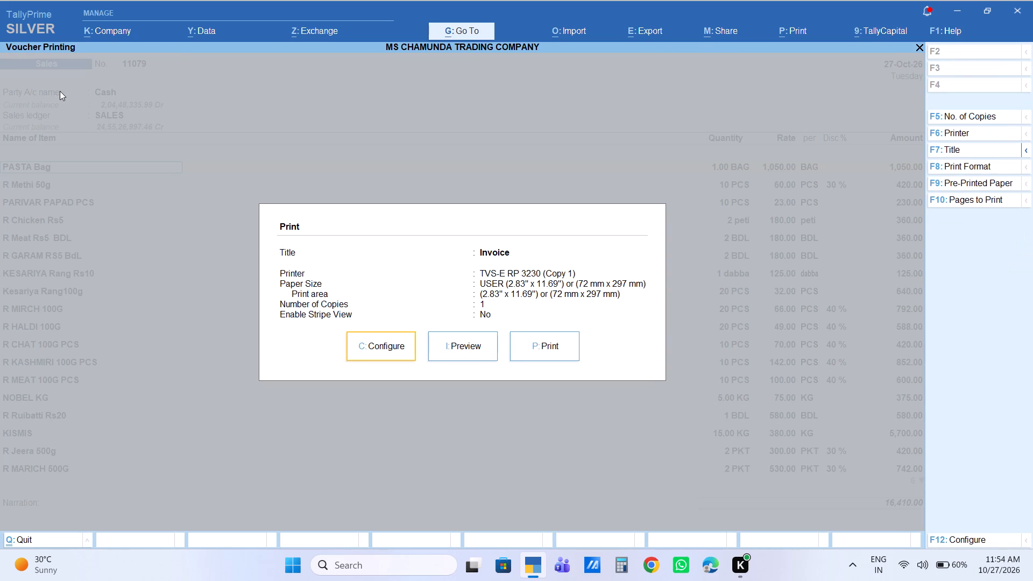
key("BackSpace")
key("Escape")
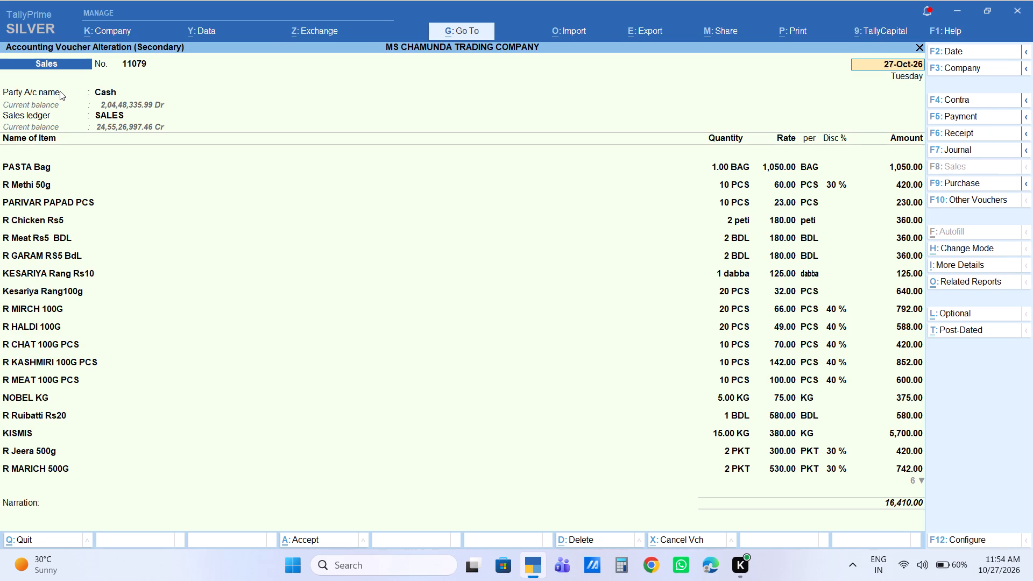
Review voucher 11079 from the party details through all item lines to the end of the item list.
key("Return")
key("Return")
key("Return")
key("Return")
key("Return")
key("Return")
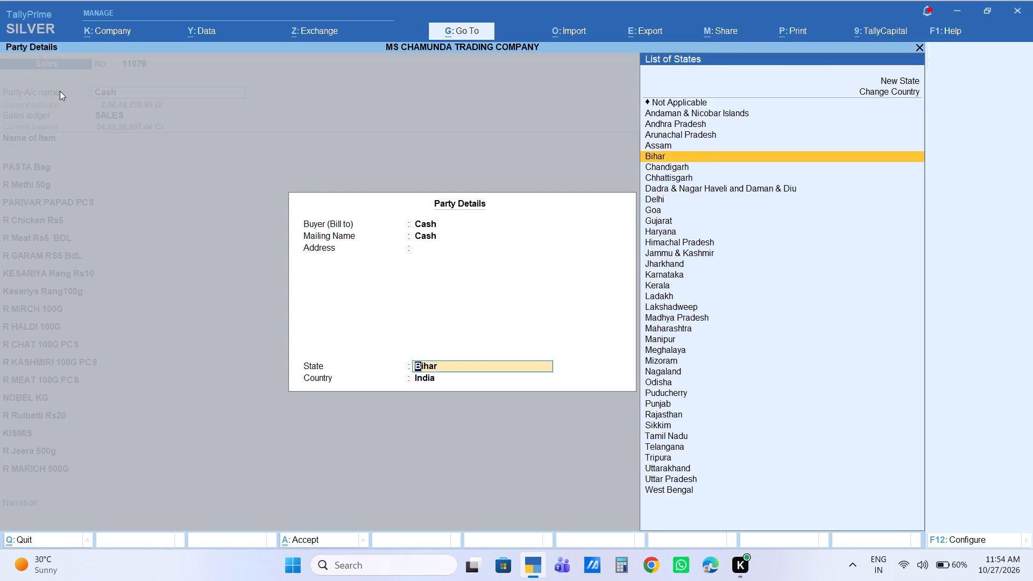
key("Return")
key("Return")
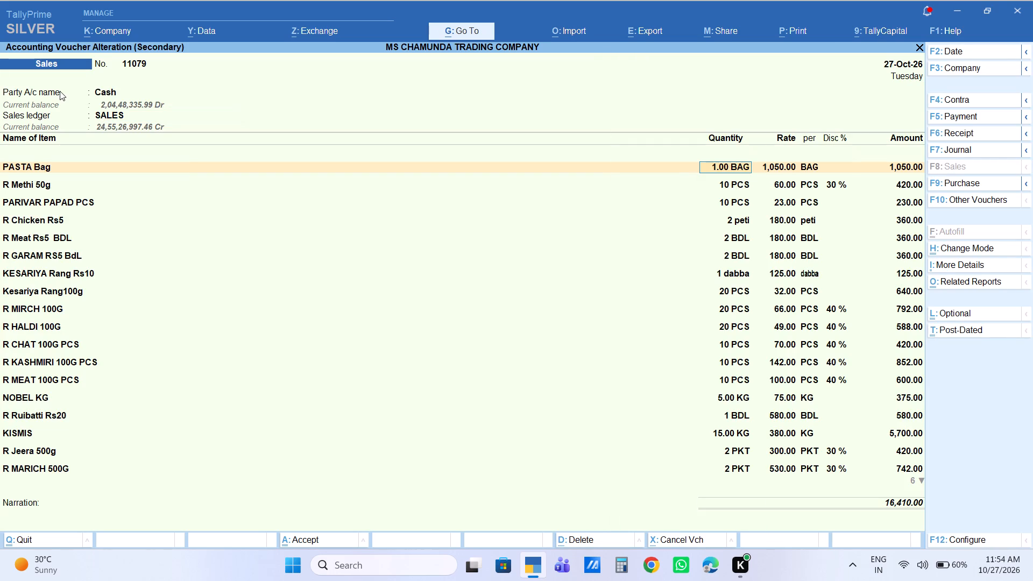
key("Down")
key("Down")
key("Down")
key("Down")
key("Down")
key("Down")
key("Down")
key("Down")
key("Down")
key("Down")
key("Down")
key("Down")
key("Down")
key("Down")
key("Down")
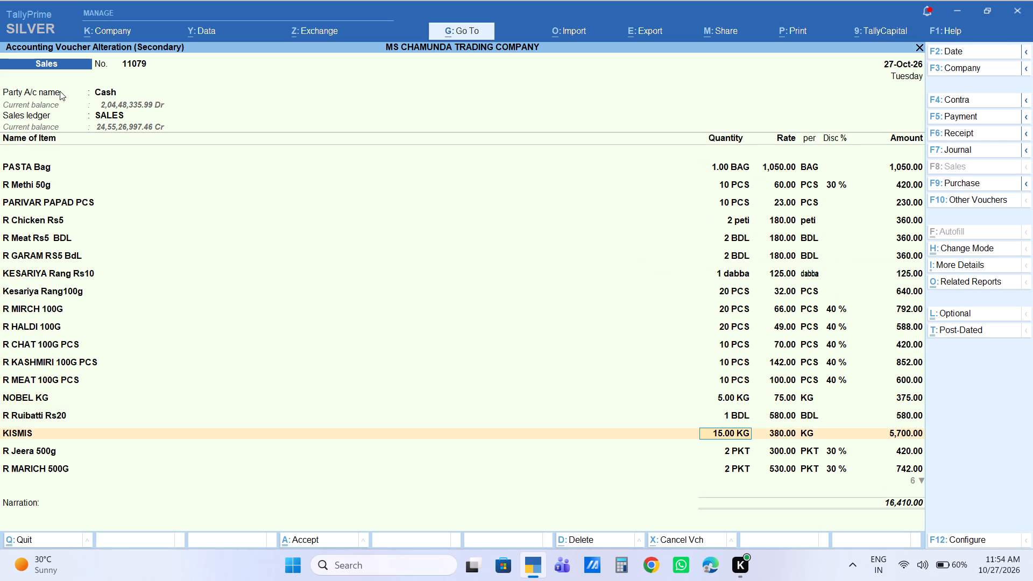
key("Down")
key("Down")
key("Down")
key("Down")
key("Down")
key("Down")
key("Down")
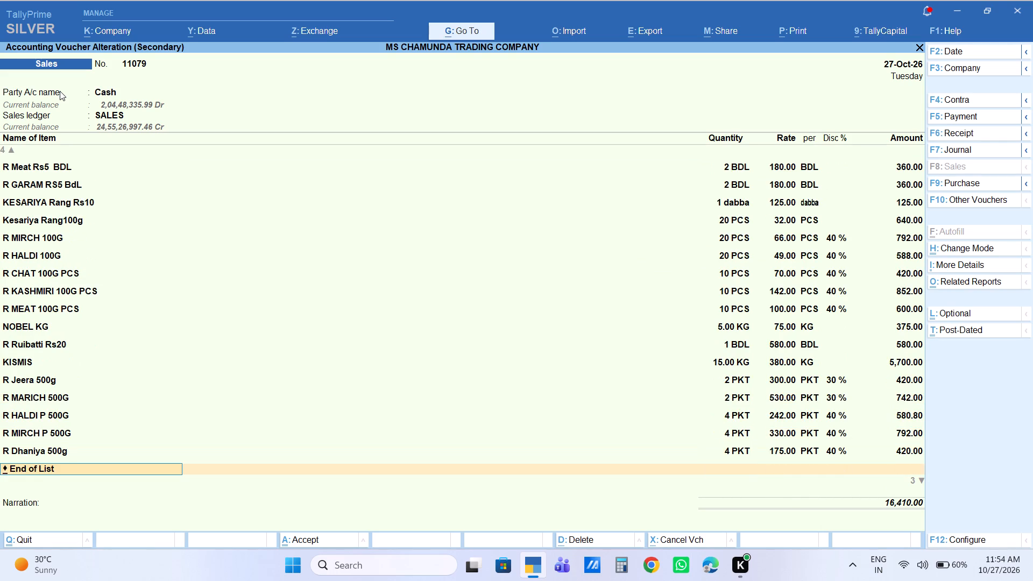
key("BackSpace")
key("BackSpace")
key("Return")
key("Return")
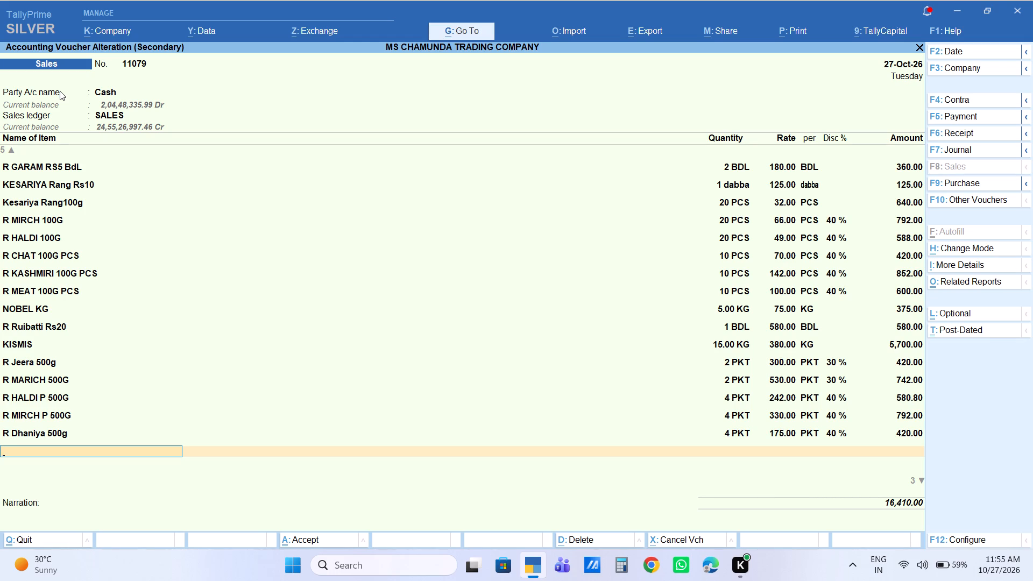
key("BackSpace")
key("Return")
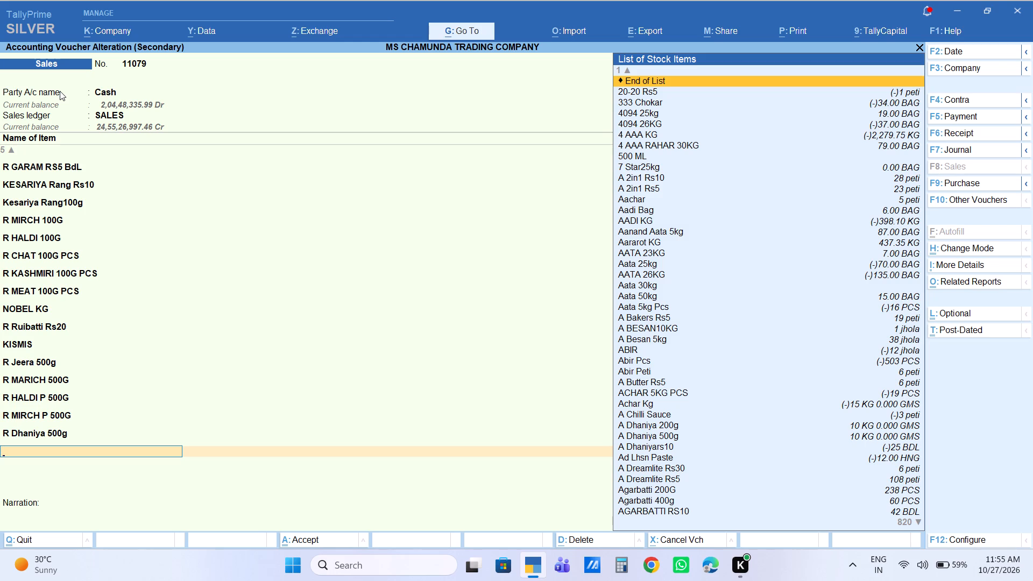
key("BackSpace")
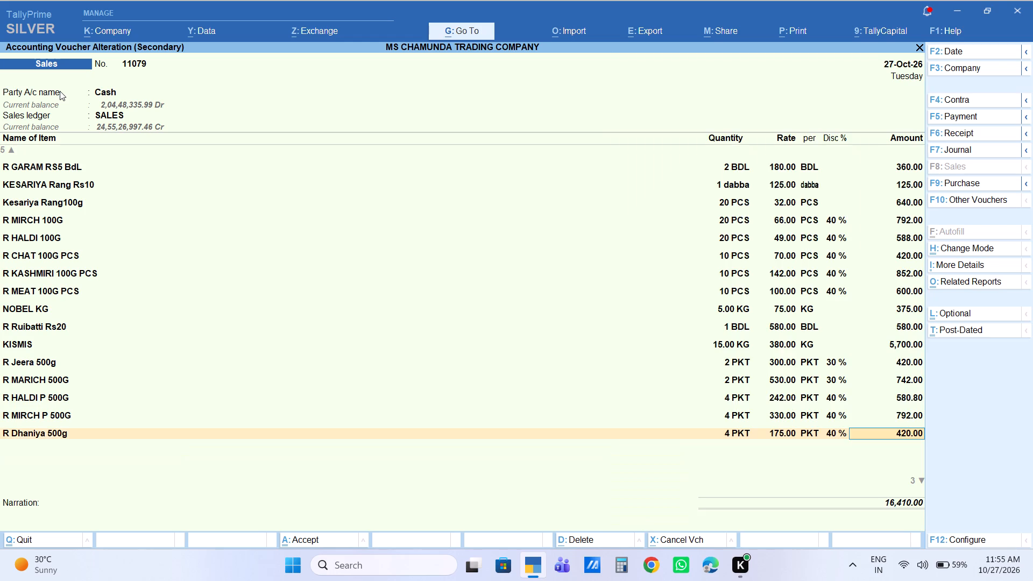
Print one copy of the voucher as an Invoice on TVS-E RP 3230 (Copy 1) and save the voucher.
key("ctrl+p")
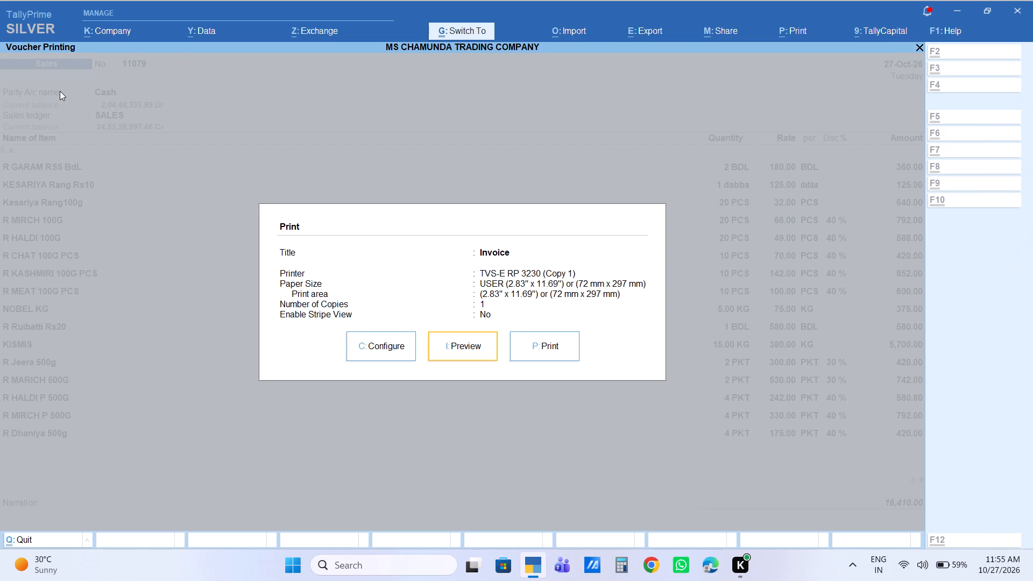
key("Right")
key("Return")
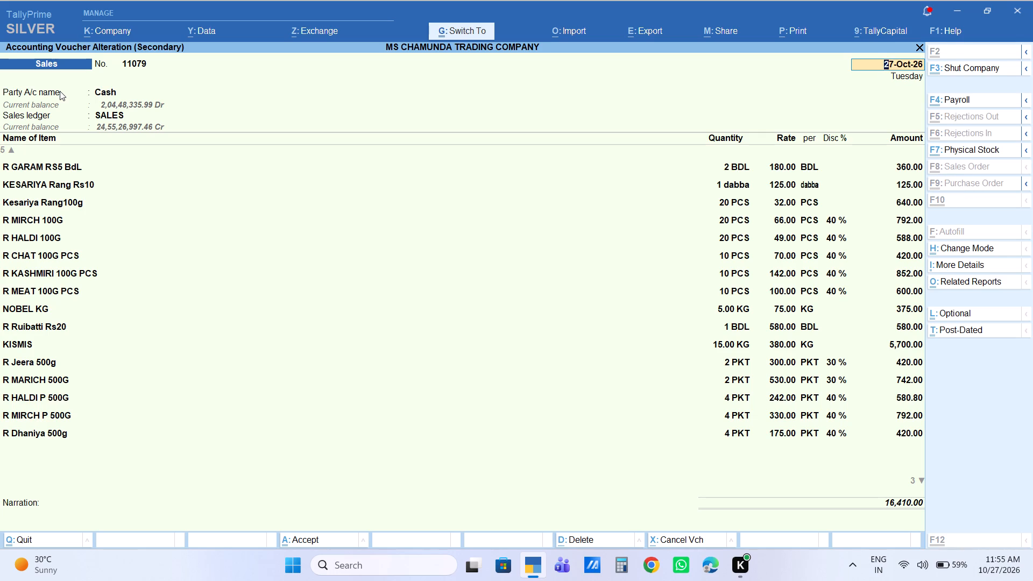
key("ctrl+a")
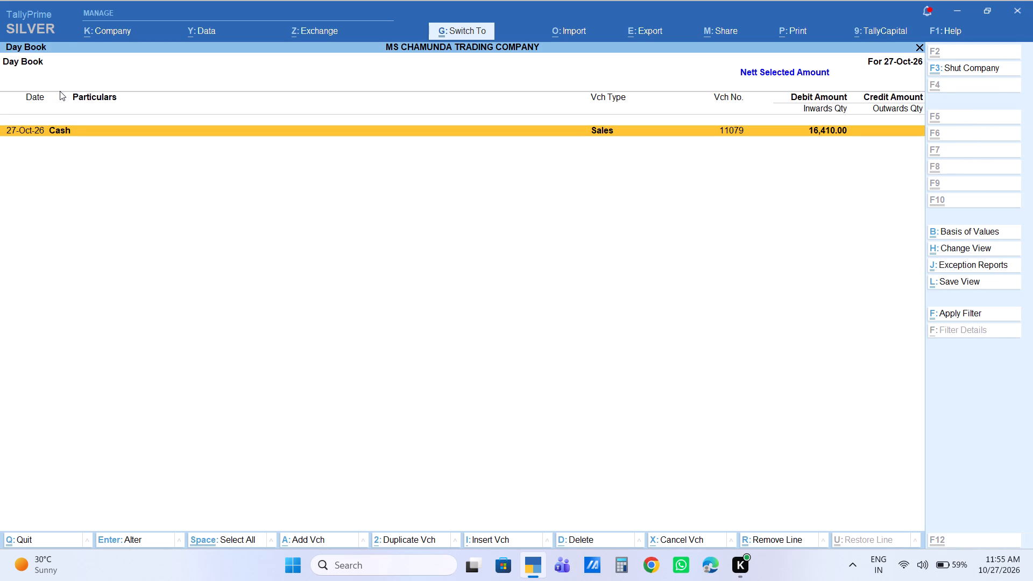
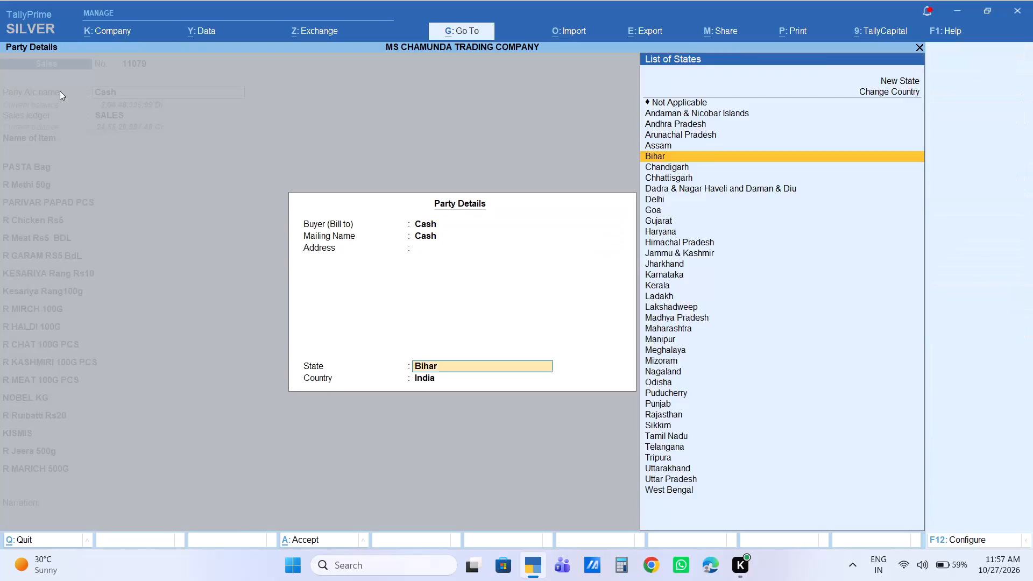
In sales voucher 11079, keep the party details and earlier lines, and replace the item R Chicken Rs5 with R Chicken Rs5 BDL.
key("Return")
key("Return")
key("Return")
key("Return")
key("Return")
key("Return")
key("Return")
key("Return")
key("Return")
key("Return")
key("Return")
key("Return")
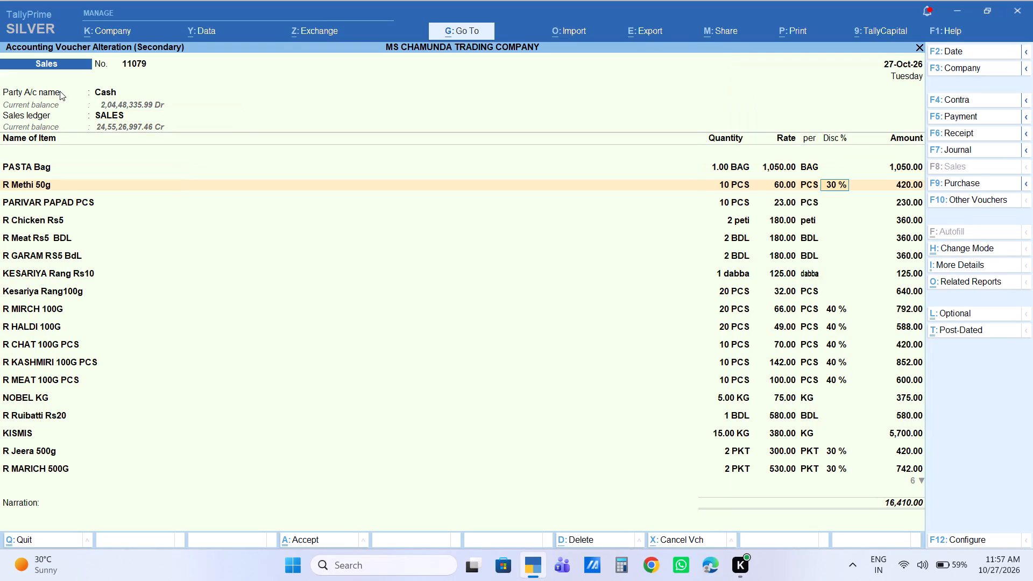
key("Return")
key("Return")
key("Return")
key("Return")
key("Return")
key("Return")
key("Return")
key("Return")
key("Return")
key("Return")
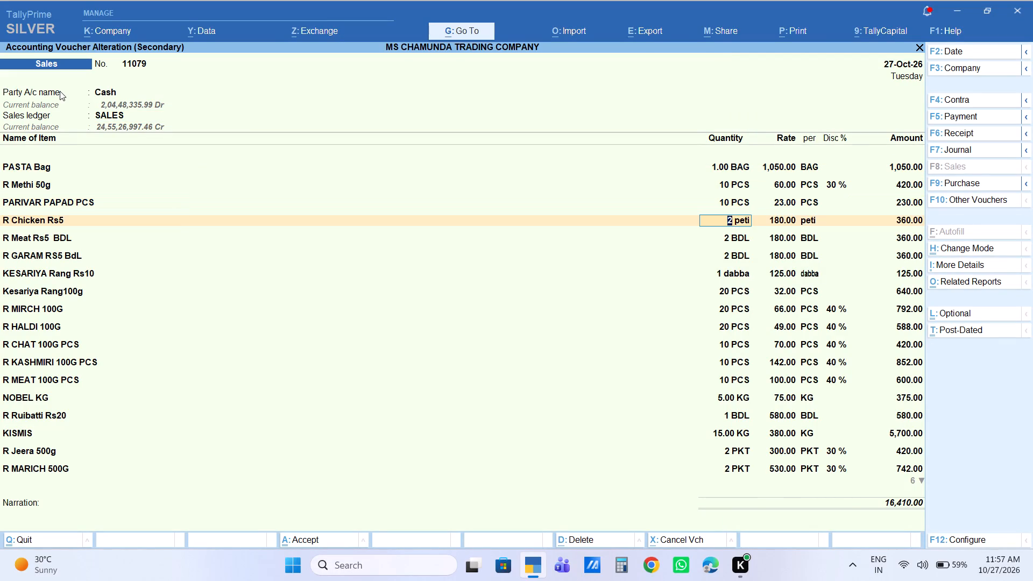
key("BackSpace")
key("BackSpace")
key("Down")
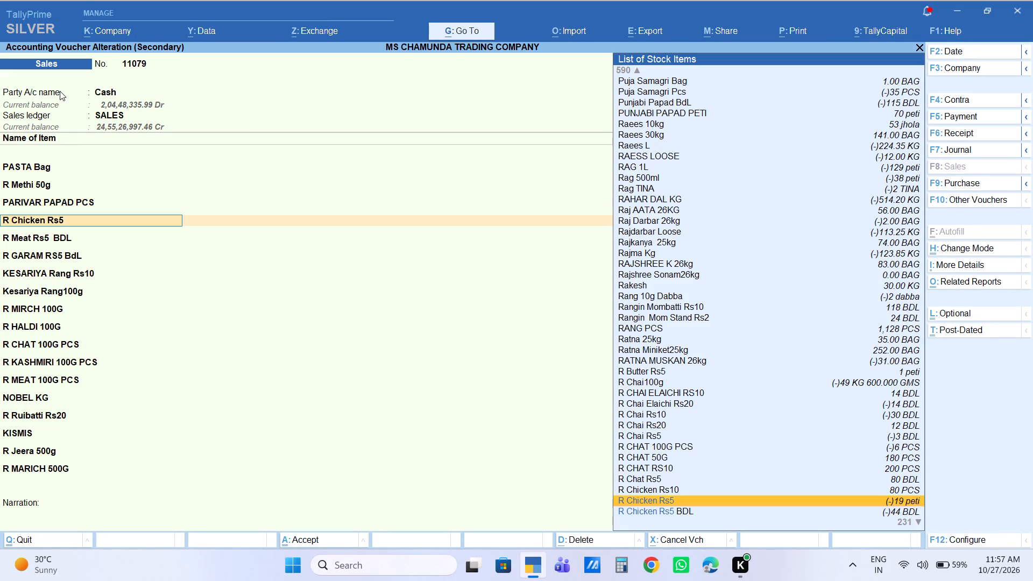
key("Down")
key("Return")
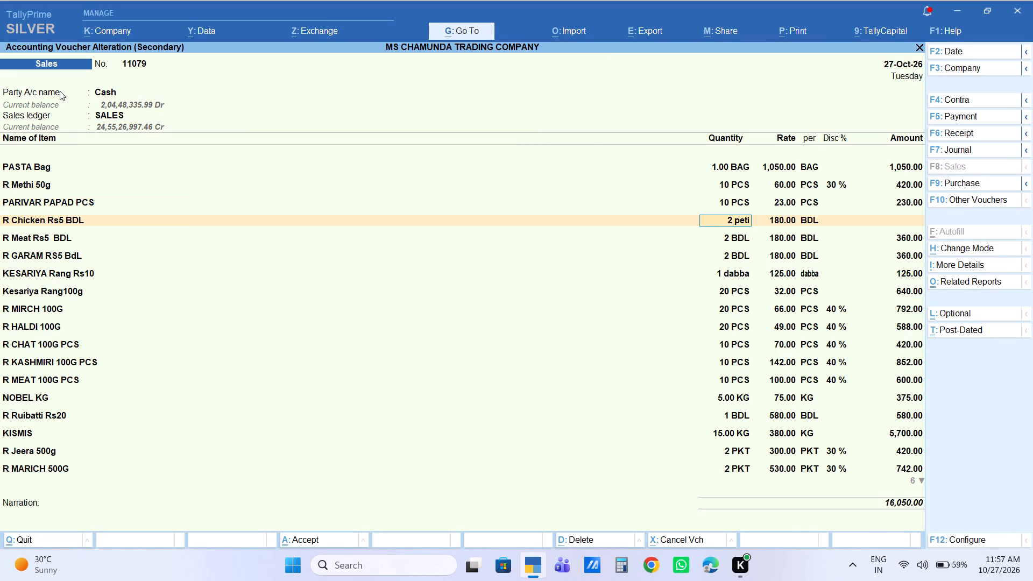
Set the R Chicken Rs5 BDL quantity to 2 BDL, keep the 180.00 rate, and save the voucher.
key("2")
key("Return")
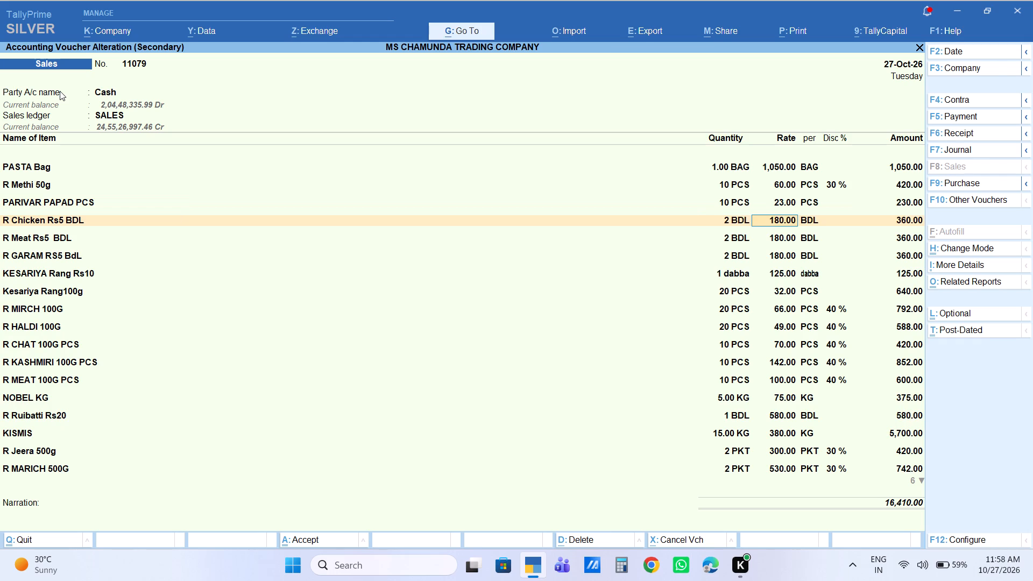
key("ctrl+a")
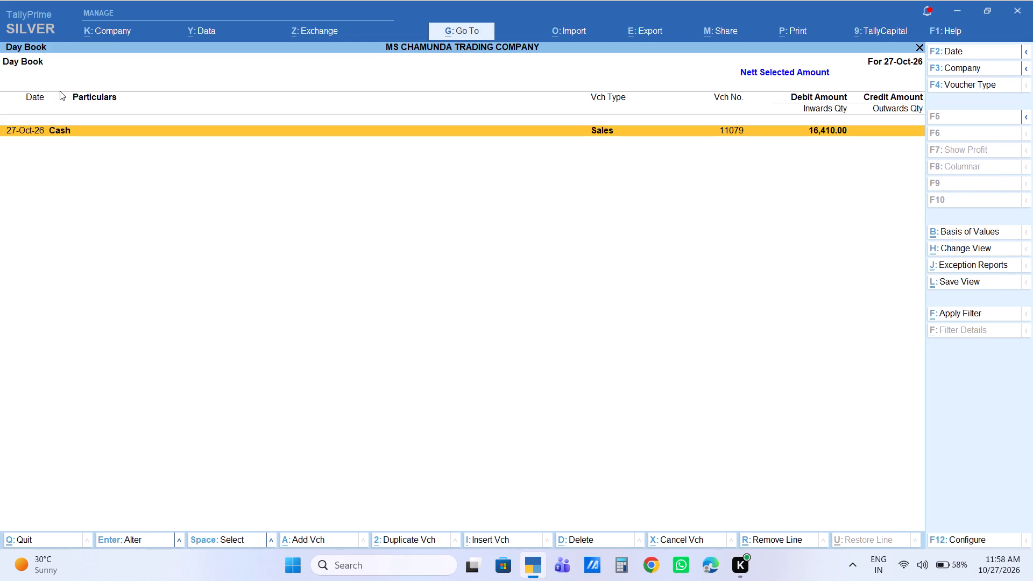
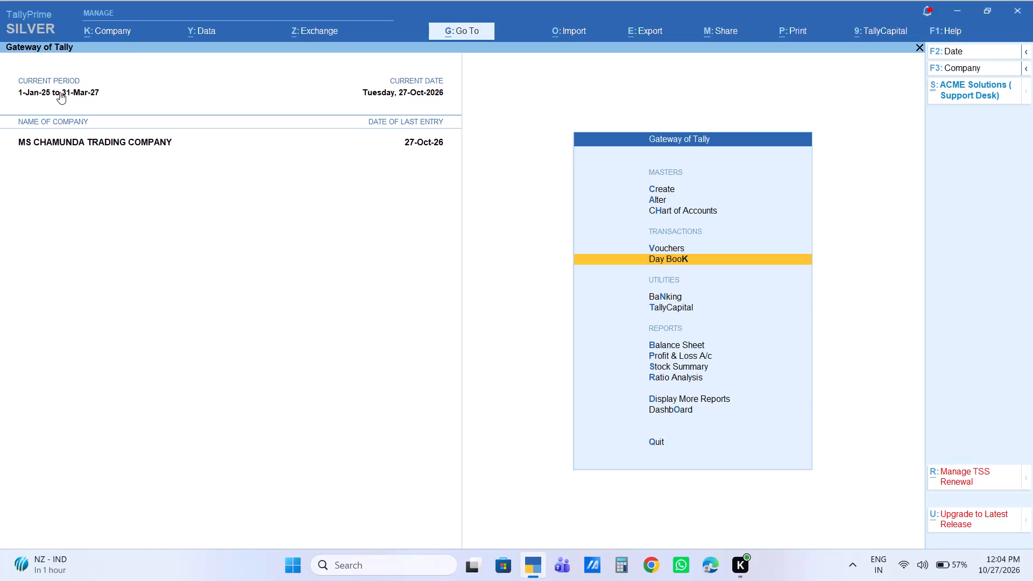
Open the October 2026 stock item vouchers for Surf Excel Rs10 Bag from the inventory books.
key("Escape")
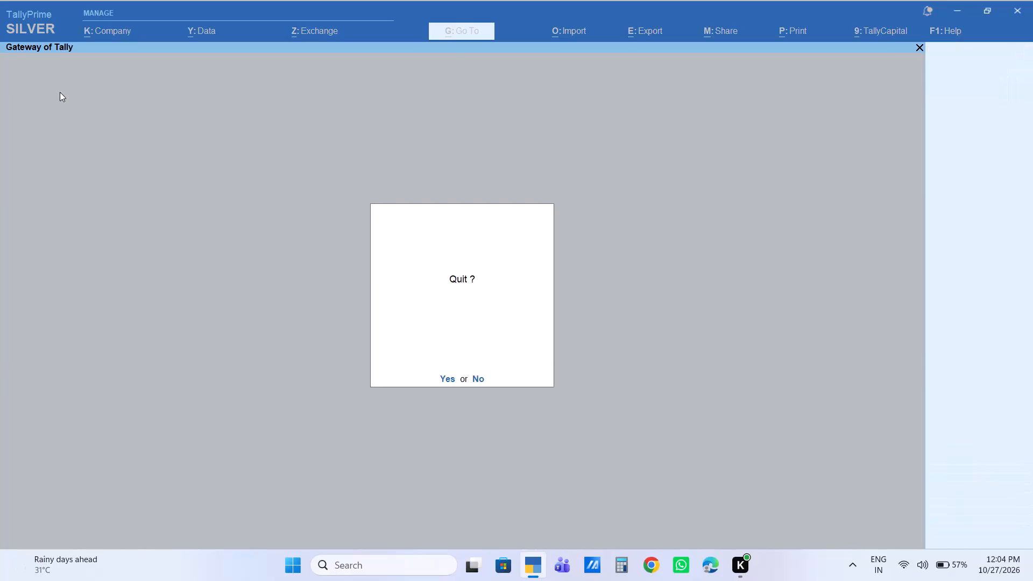
key("Escape")
type("DI")
key("Return")
type("SURF")
key("Down")
key("Down")
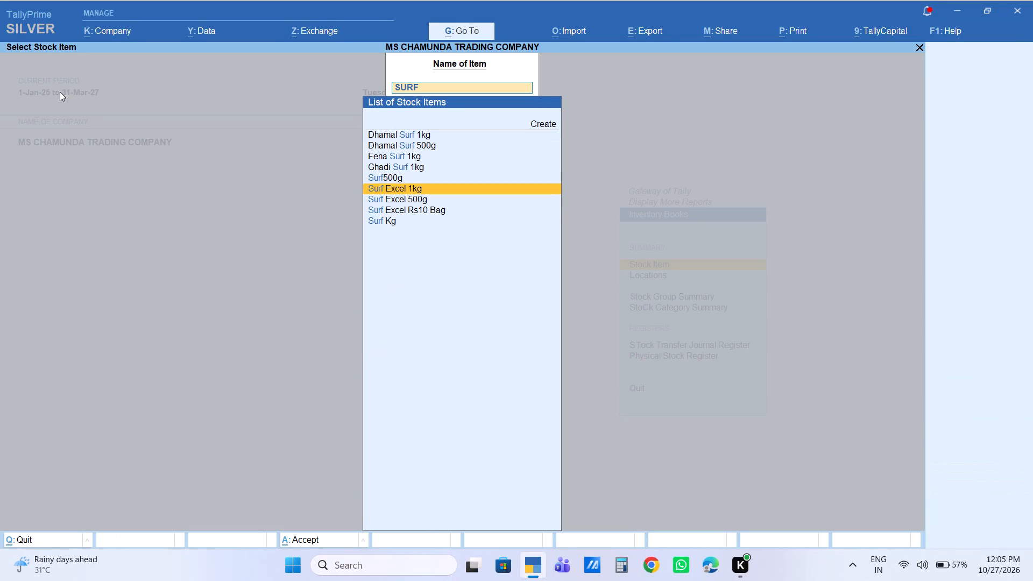
key("Down")
key("Down")
key("Return")
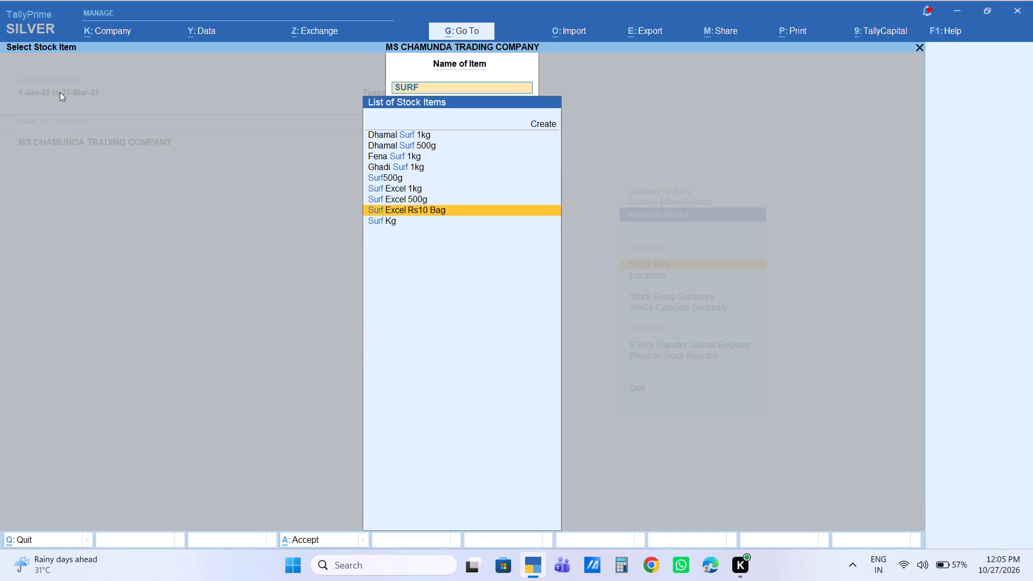
key("Return")
Examine the Surf Excel Rs10 Bag purchase and sales entries from 1-Oct-26 to 31-Oct-26, comparing quantities, values and closing stock.
key("Down")
key("Down")
key("Down")
key("Down")
key("Down")
key("Down")
key("Down")
key("Down")
key("Down")
key("Down")
key("Down")
key("Down")
key("Down")
key("Down")
key("Down")
key("Down")
key("Down")
key("Down")
key("Down")
key("Down")
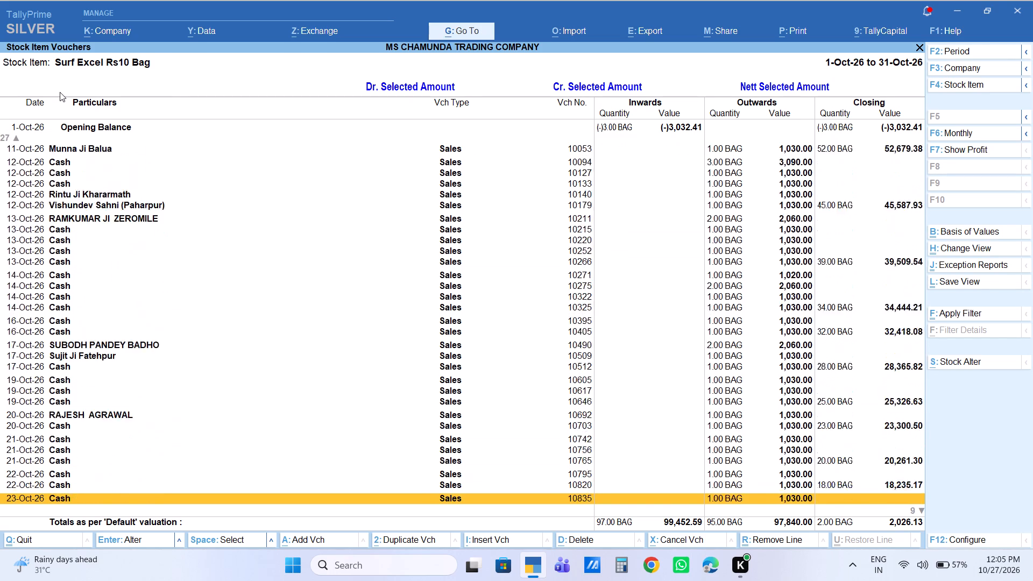
key("Up")
key("Up")
key("Up")
key("Up")
key("Up")
key("Up")
key("Up")
key("Up")
key("Up")
key("Up")
key("Up")
key("Up")
key("Up")
key("Up")
key("Up")
key("Up")
key("Up")
key("Up")
key("Up")
key("Up")
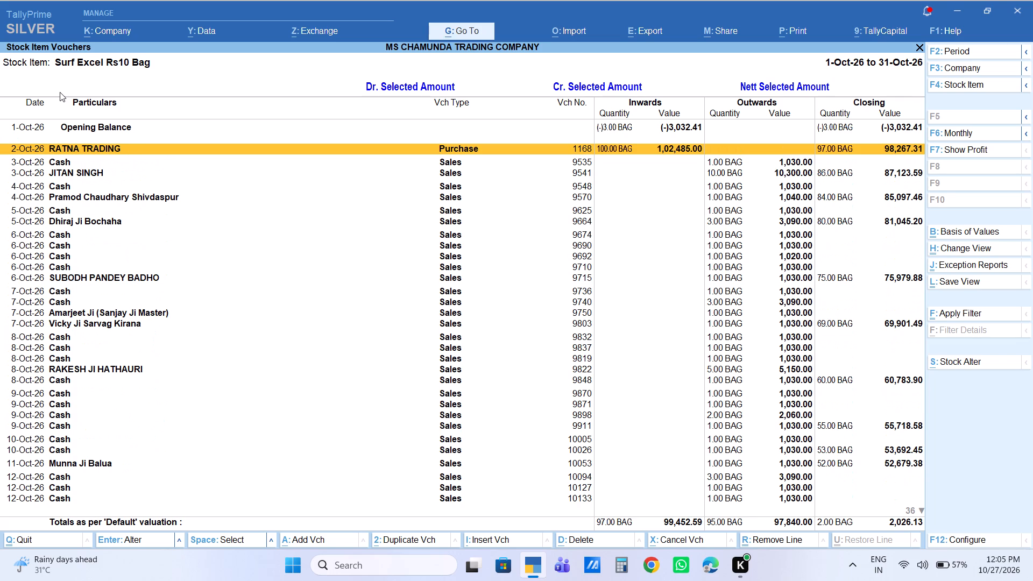
key("Down")
key("Down")
key("Down")
key("Down")
key("Down")
key("Down")
key("Down")
key("Down")
key("Down")
key("Down")
key("Down")
key("Down")
key("Down")
key("Down")
key("Down")
key("Down")
key("Down")
key("Down")
key("Down")
key("Down")
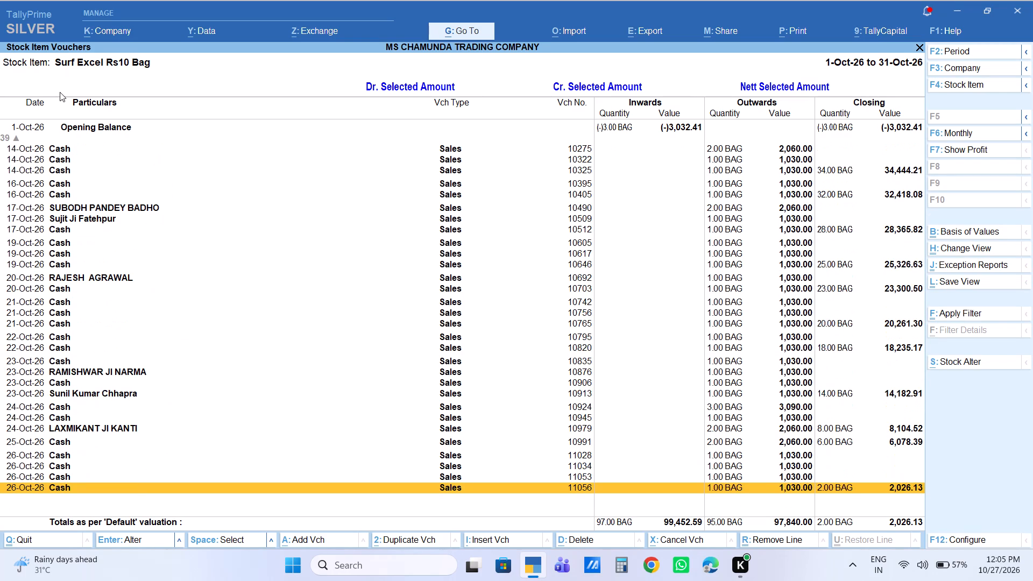
key("Up")
key("Up")
key("Up")
key("Up")
key("Up")
key("Up")
key("Up")
key("Up")
key("Up")
key("Up")
key("Up")
key("Up")
key("Up")
key("Up")
key("Up")
key("Up")
key("Up")
key("Up")
key("Up")
key("Up")
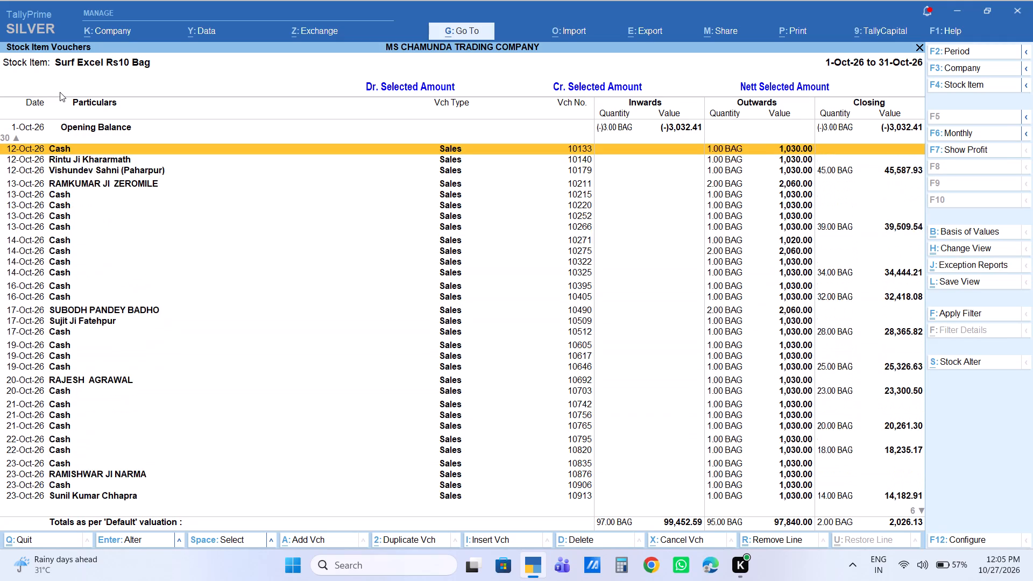
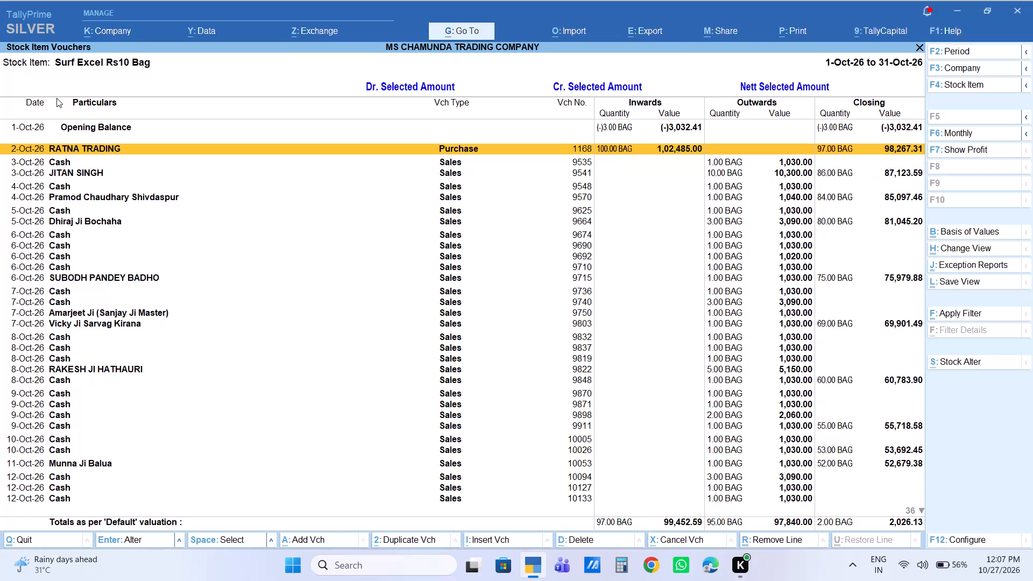
Switch the stock item report from Surf Excel Rs10 Bag to the monthly summary of Taja Chai Rs10 Bag.
key("Escape")
key("Escape")
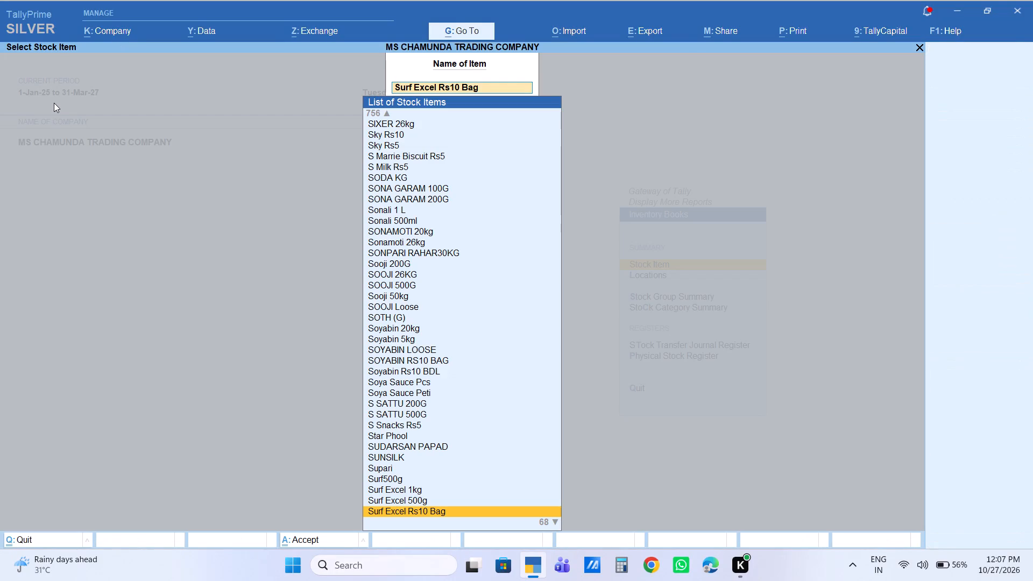
key("t")
key("a")
type("JA")
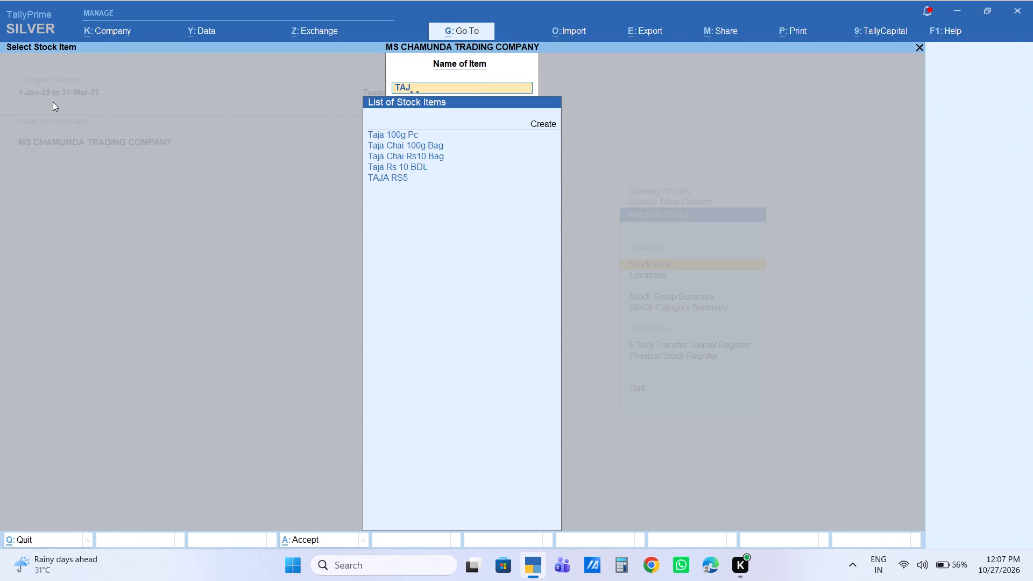
key("Down")
key("Down")
key("Down")
key("Return")
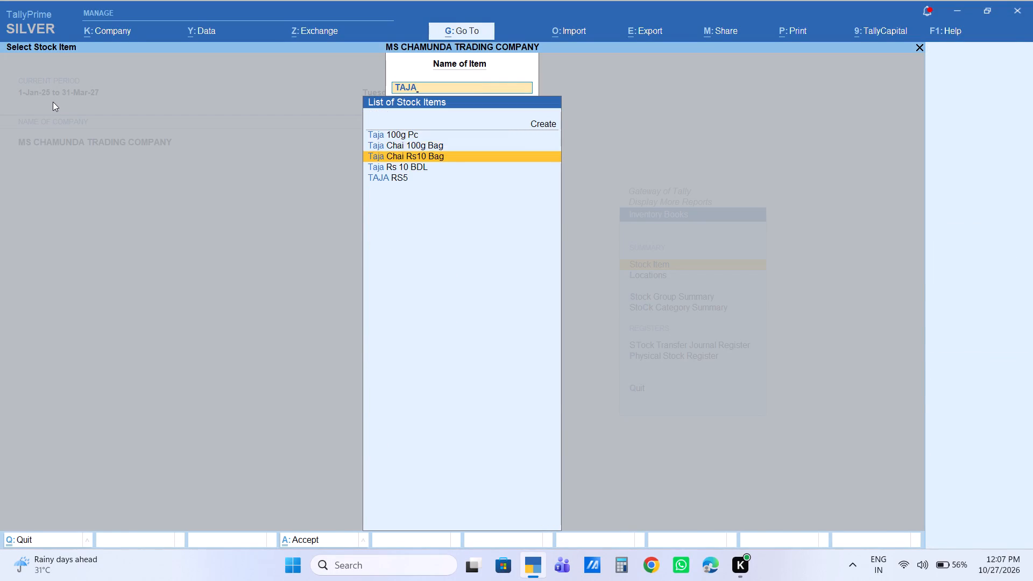
Examine the September 2026 vouchers of Taja Chai Rs10 Bag, including the RATNA TRADING purchase entry.
key("Up")
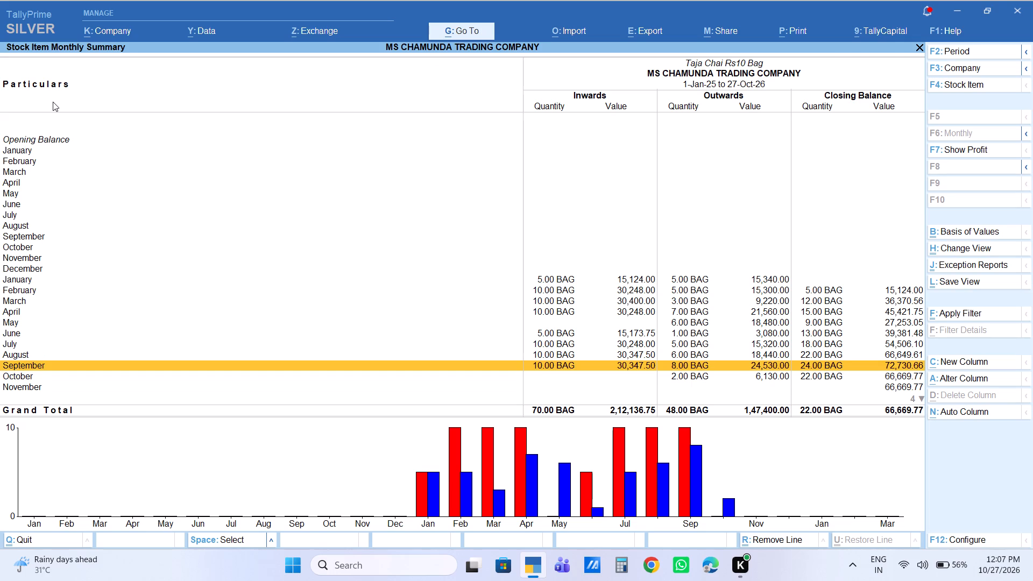
key("Return")
key("Down")
key("Down")
key("Down")
key("Down")
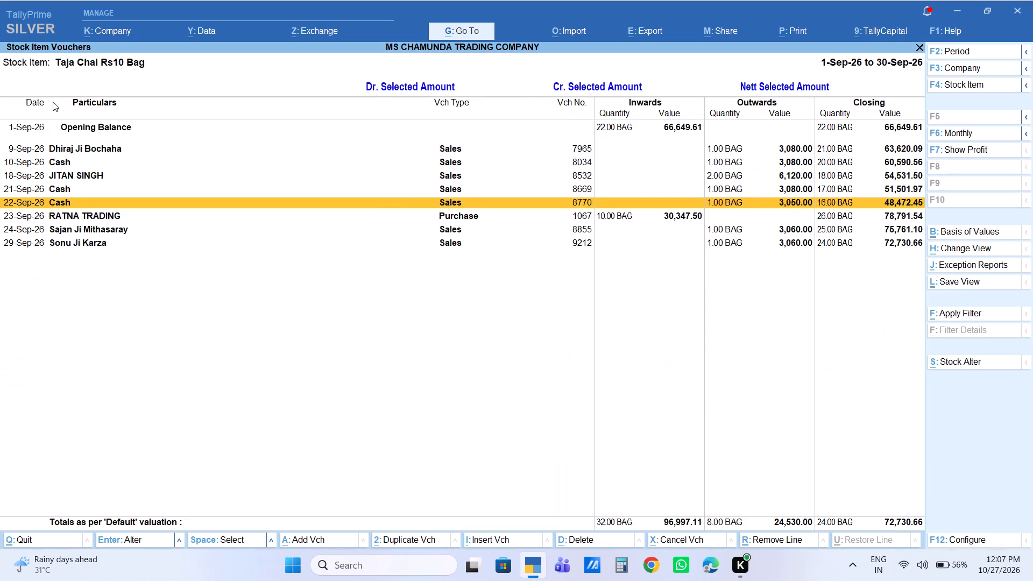
key("Down")
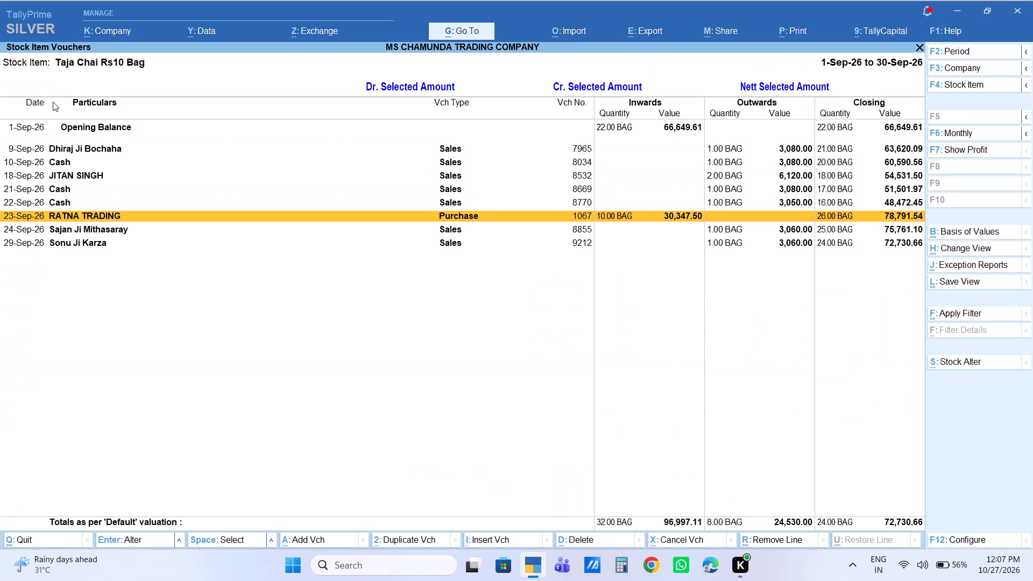
key("Escape")
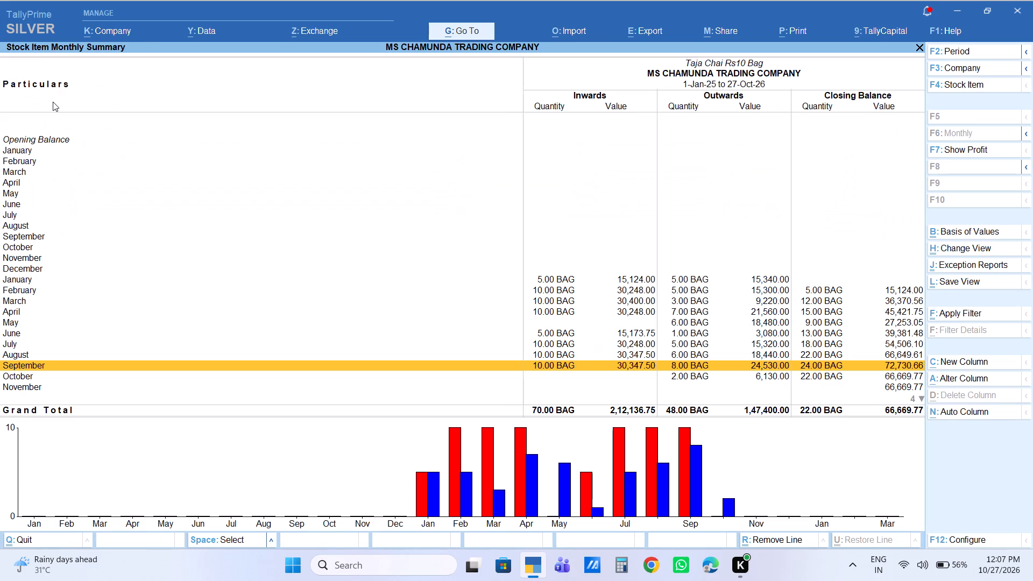
Check the October line of the Taja Chai Rs10 Bag monthly summary and return to the Gateway of Tally.
key("Down")
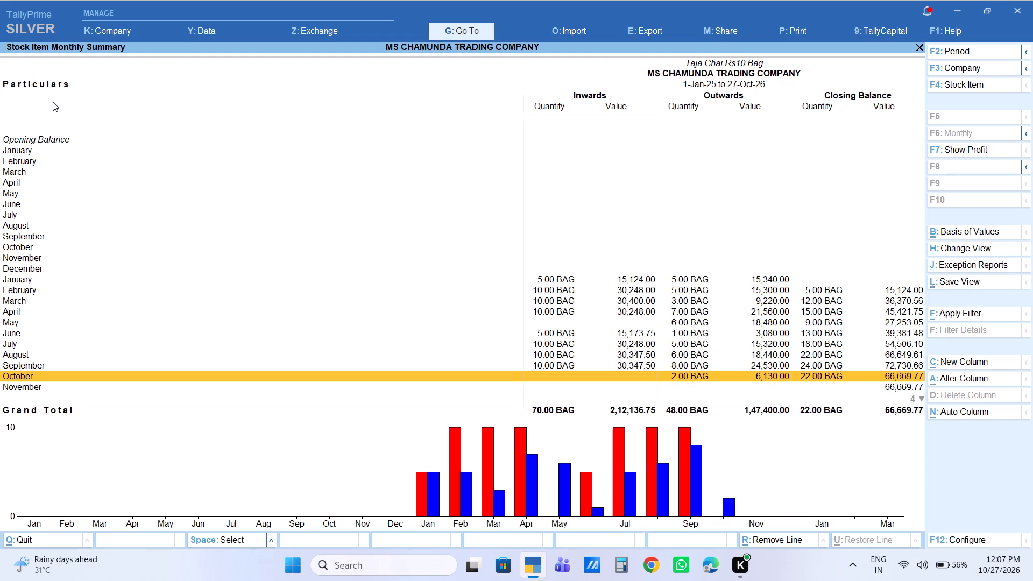
key("Escape")
key("Escape")
key("Escape")
key("Escape")
key("Escape")
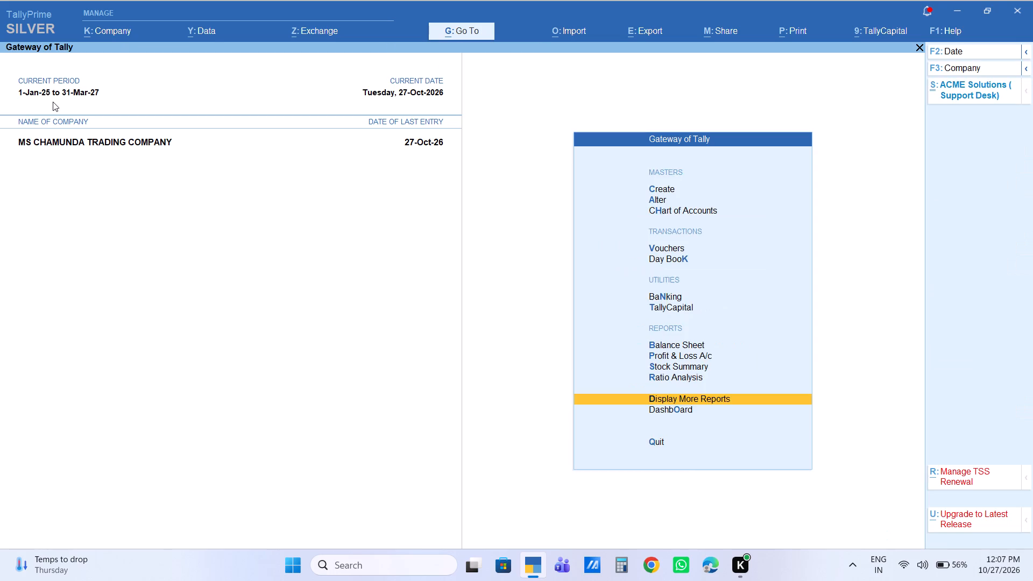
key("Escape")
key("Escape")
Start a payment voucher from the Cash account to RATNA TRADING with bill-wise adjustment method Agst Ref.
key("v")
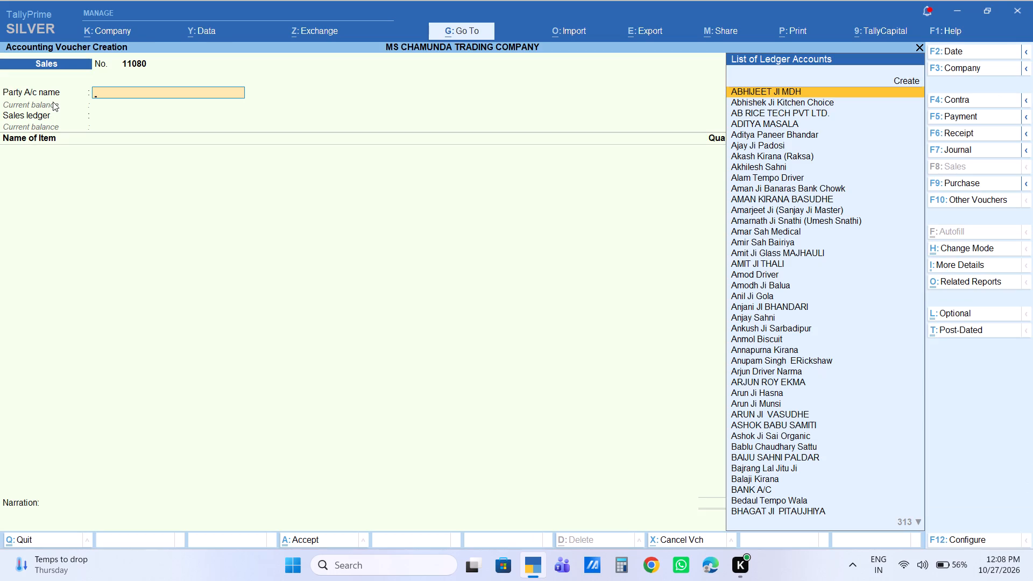
key("F5")
type("CA")
key("Return")
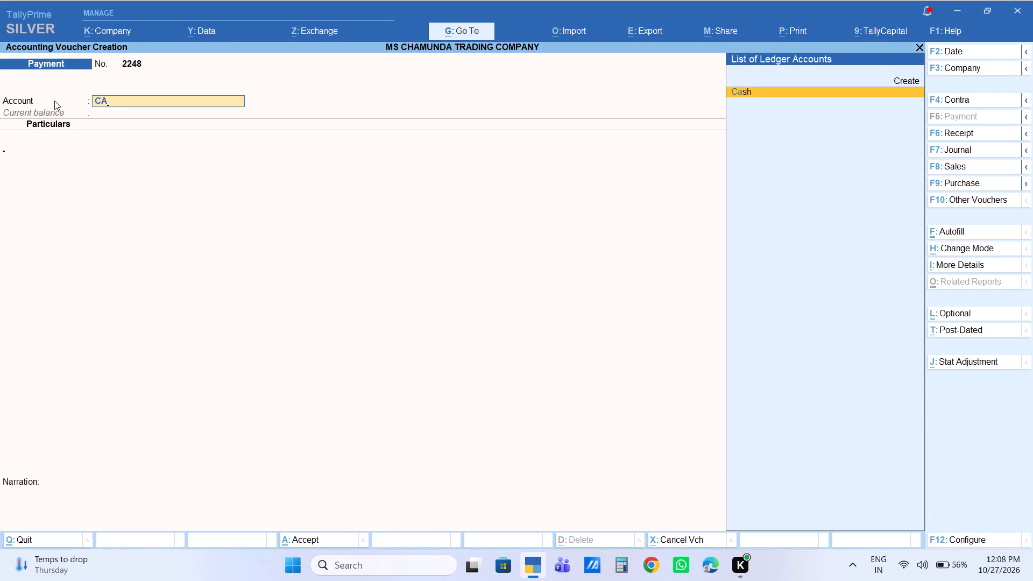
type("RATNA")
key("Return")
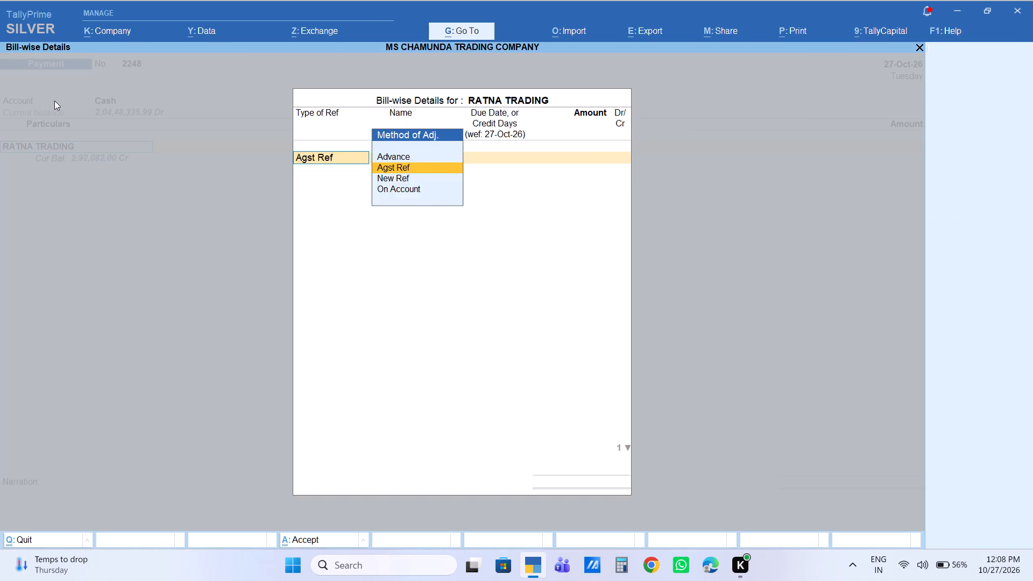
key("Return")
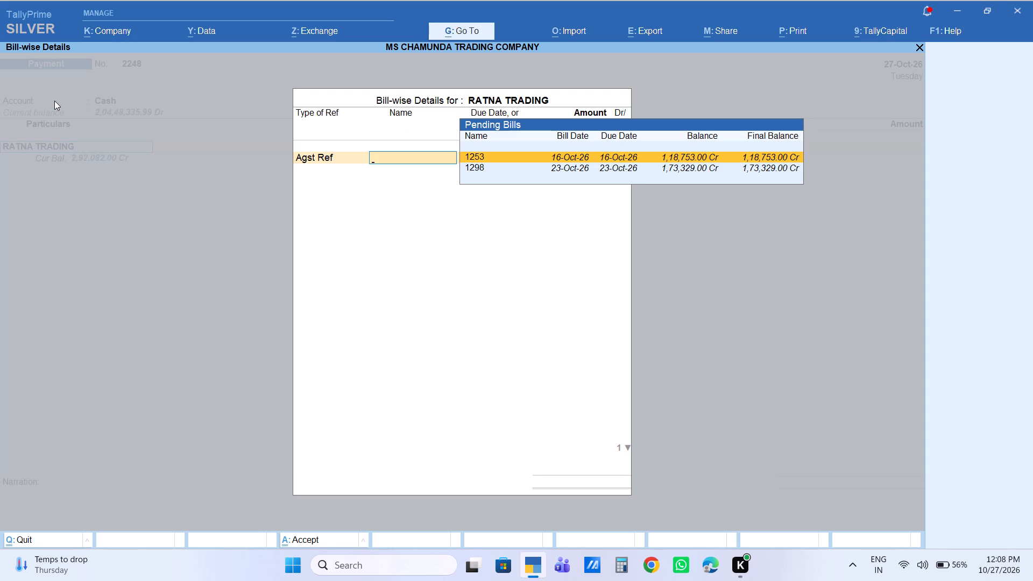
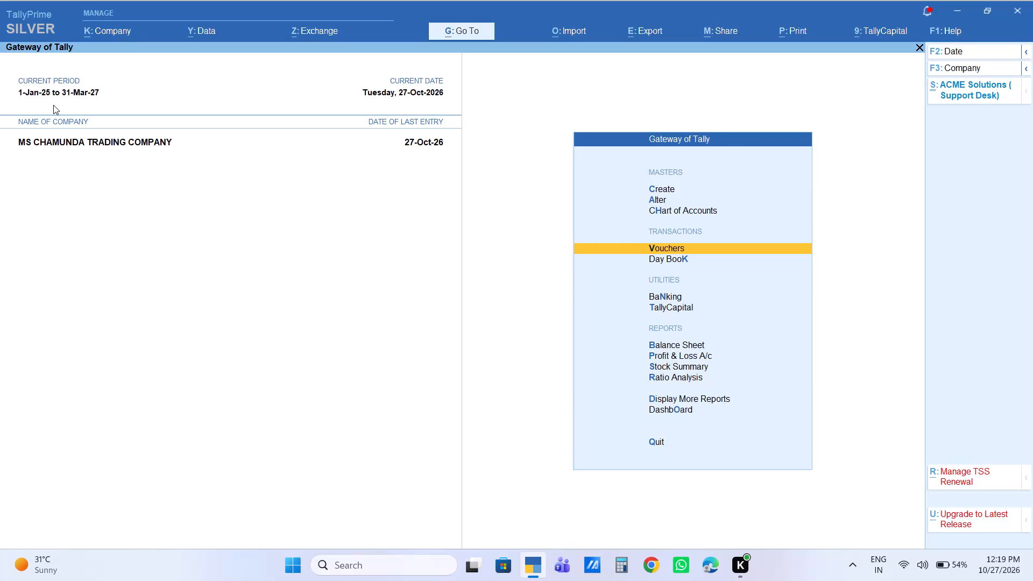
Examine the October 2026 ledger vouchers of HARYANA TRADERS and return to the Gateway of Tally.
type("DAL")
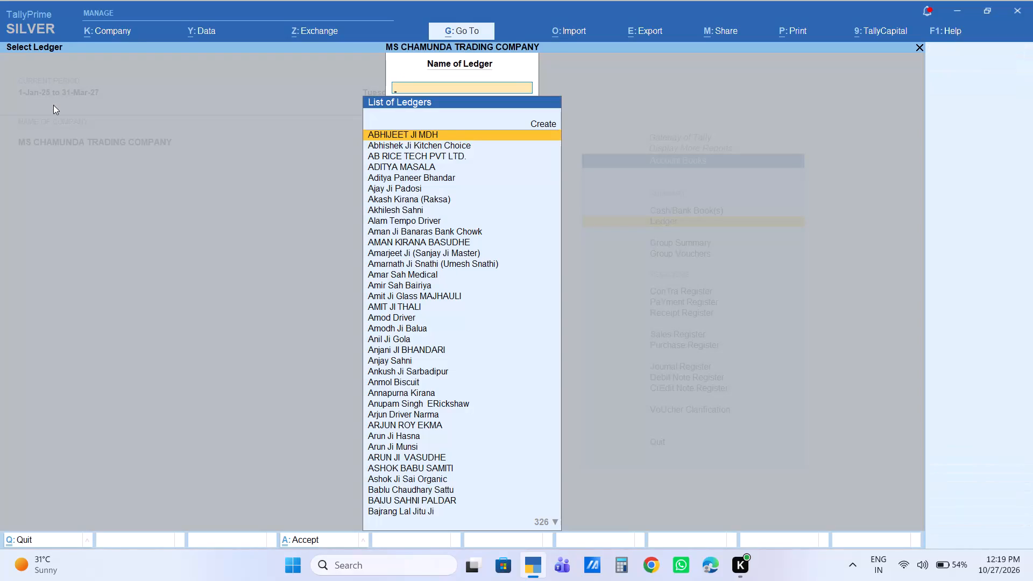
type("HARYA")
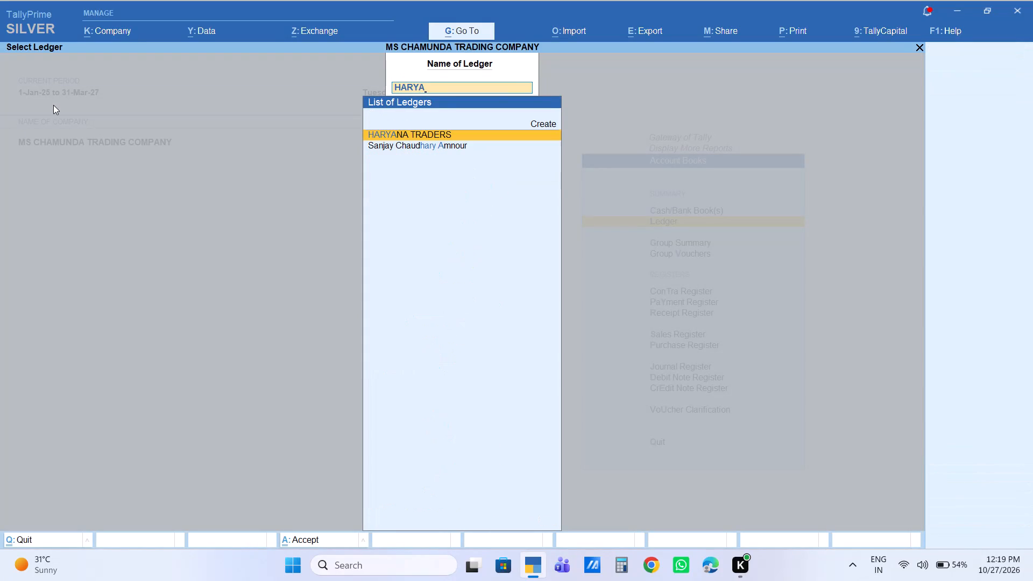
key("Return")
key("Down")
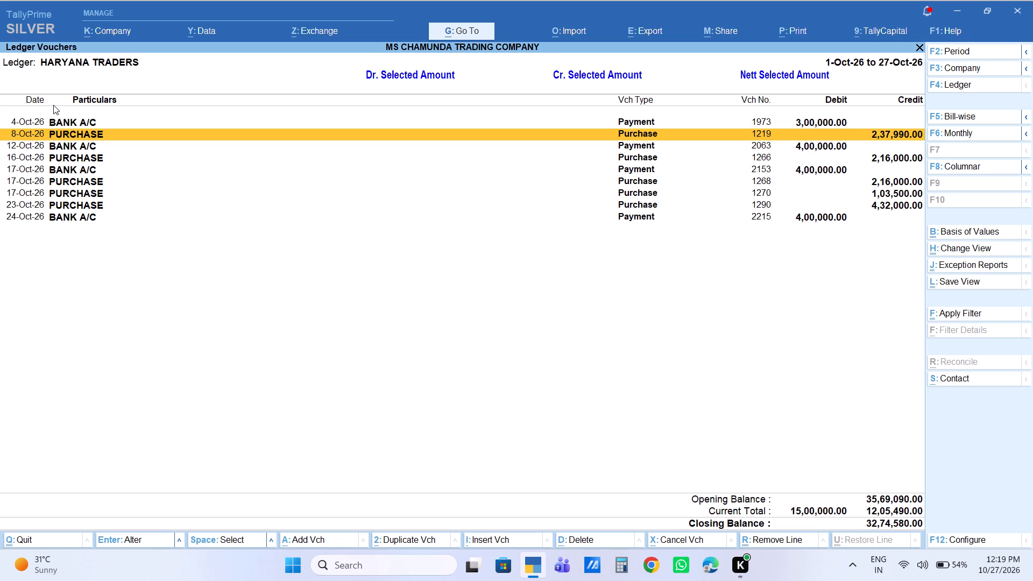
key("Up")
key("Down")
key("Down")
key("Down")
key("Down")
key("Down")
key("Down")
key("Down")
key("Down")
key("Down")
key("Up")
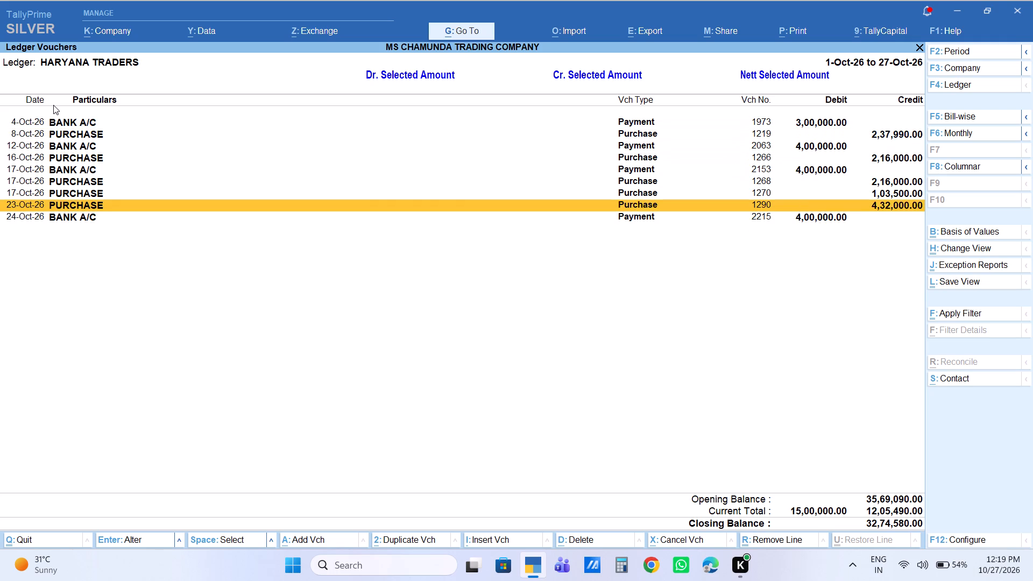
key("Escape")
key("Escape")
key("Escape")
key("Escape")
key("Escape")
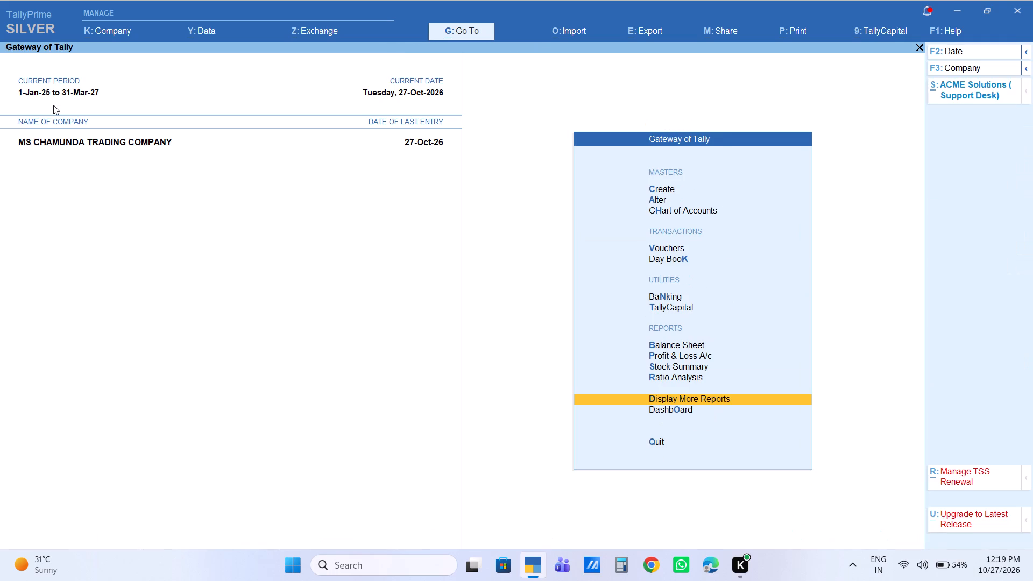
Start a new purchase voucher dated 6-Oct-26, leaving the supplier invoice number blank.
key("Up")
key("Up")
key("Up")
key("Up")
key("Up")
key("Up")
key("Up")
key("Up")
key("Return")
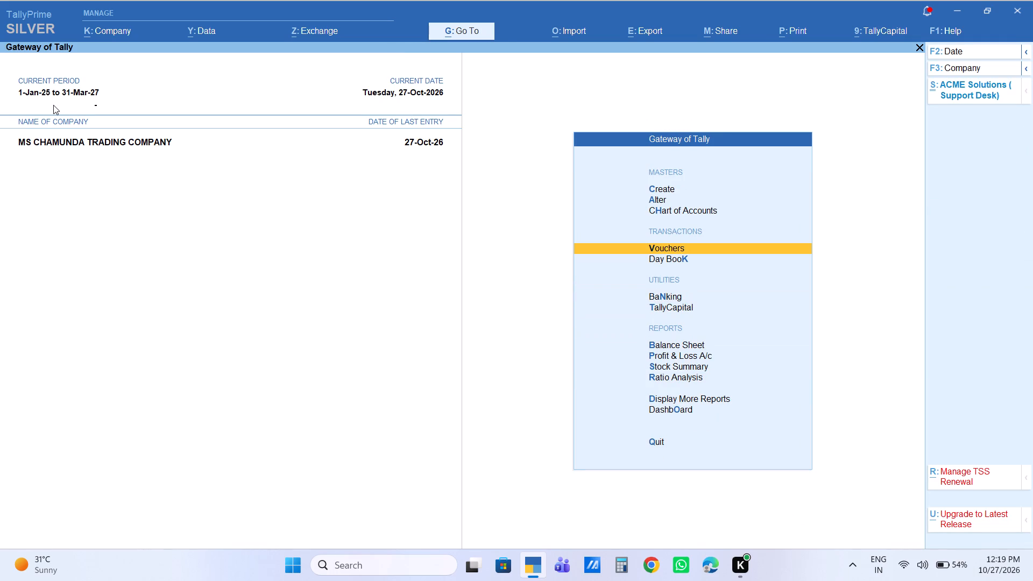
key("F9")
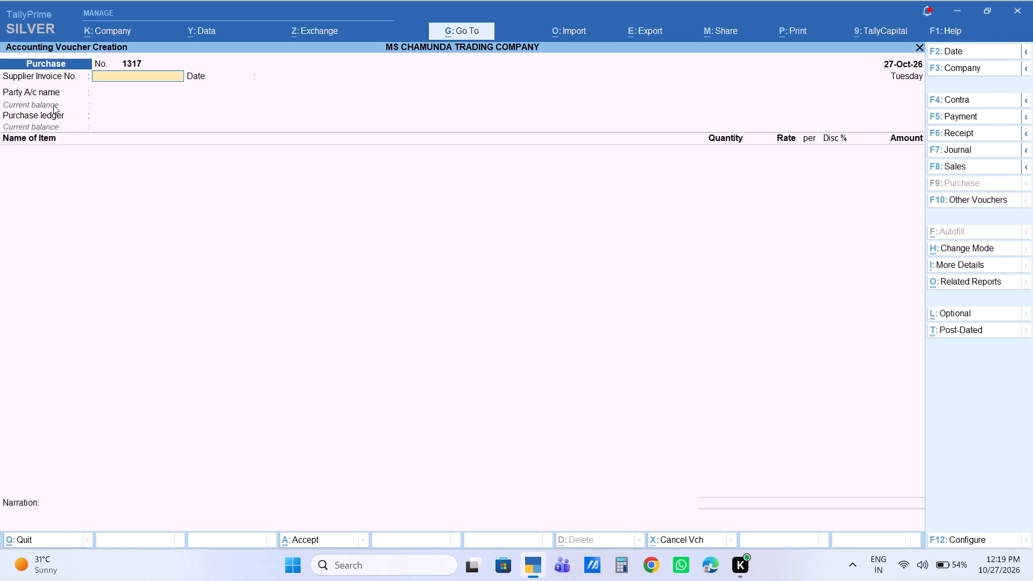
key("F2")
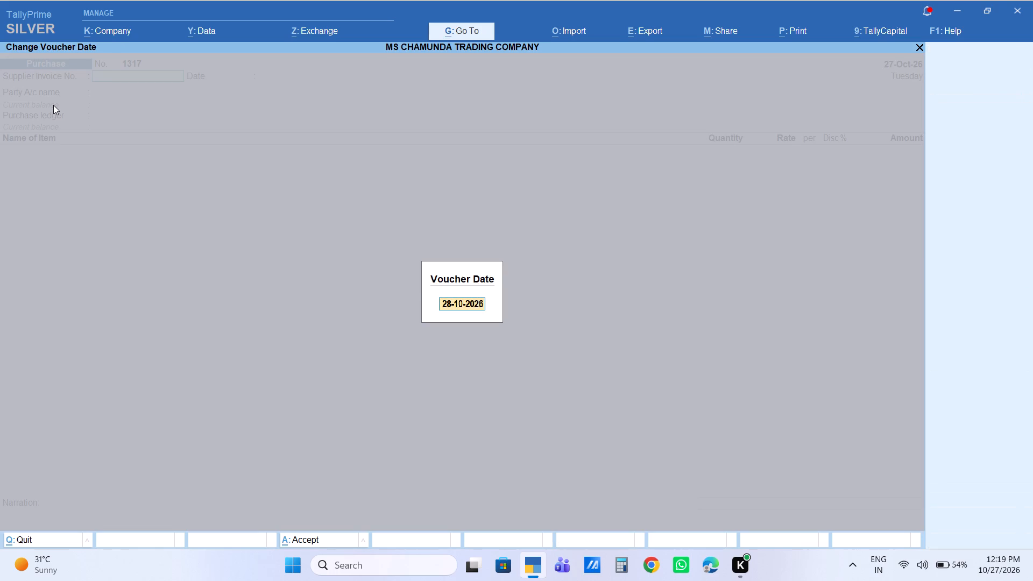
type("06")
key("Return")
key("Return")
key("Return")
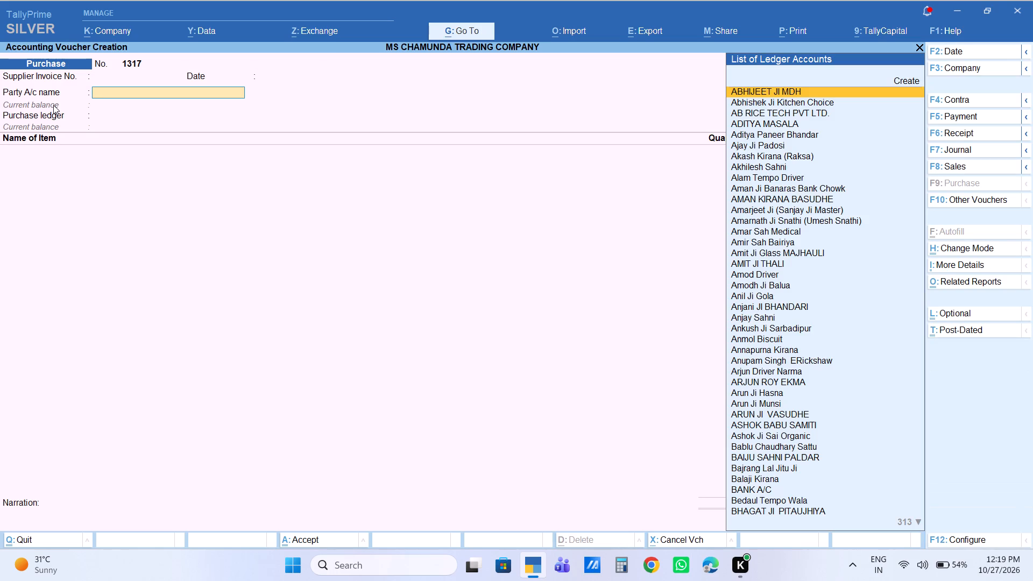
Set the purchase voucher's party account to HARYANA TRADERS and its purchase ledger to PURCHASE.
type("HARYA")
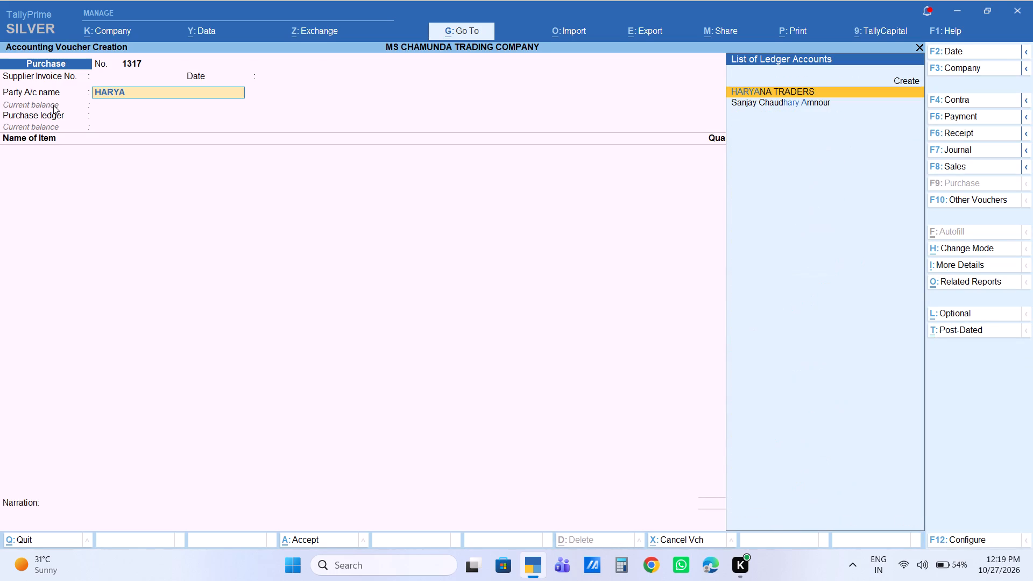
key("Return")
key("Return")
key("Return")
key("Return")
key("Return")
key("Return")
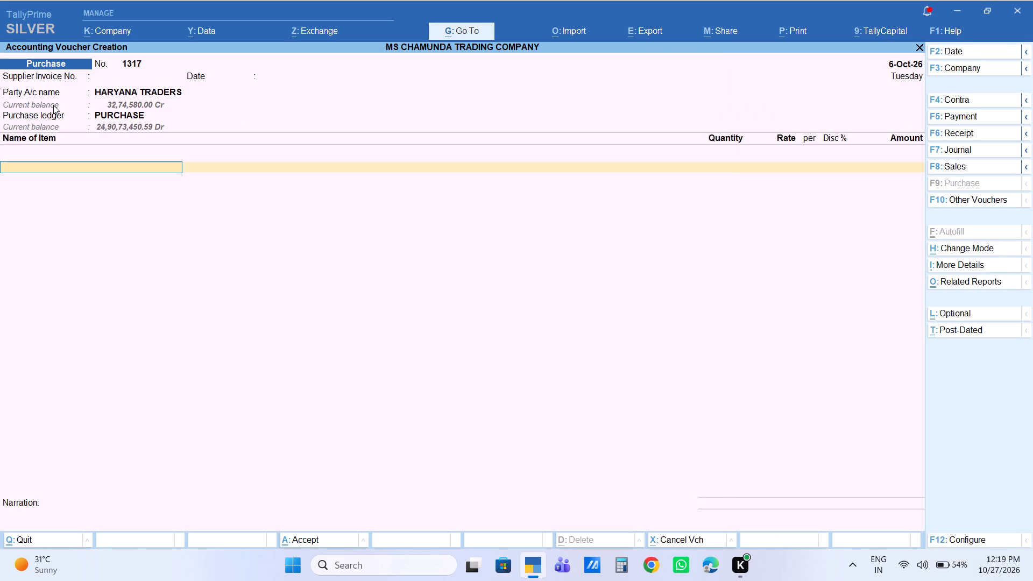
Add the stock item Sahnai Tina with quantity 100 TINA at a rate of 2,160 per TINA.
type("SAHNAI")
key("Down")
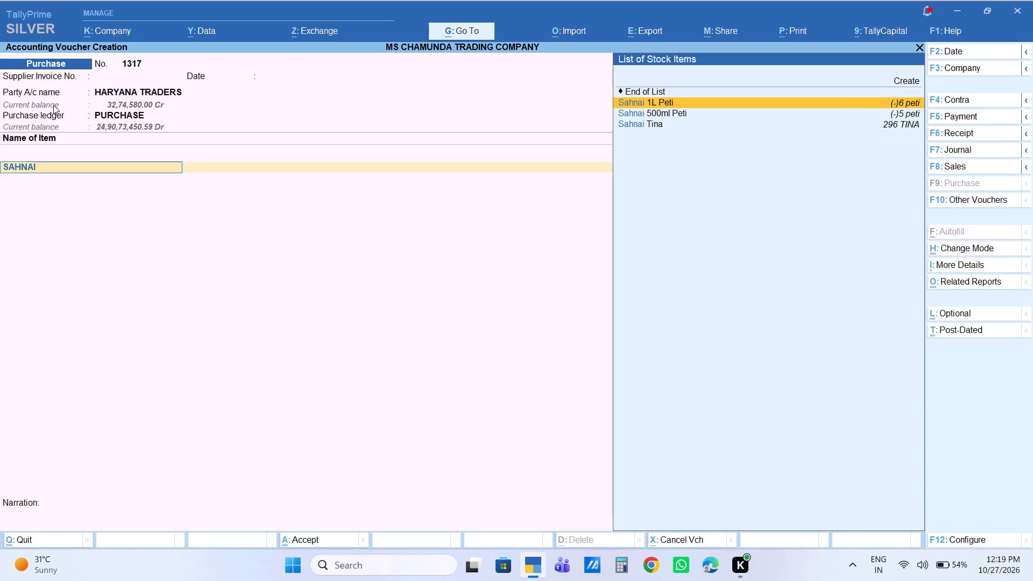
key("Down")
key("Down")
key("Return")
type("100")
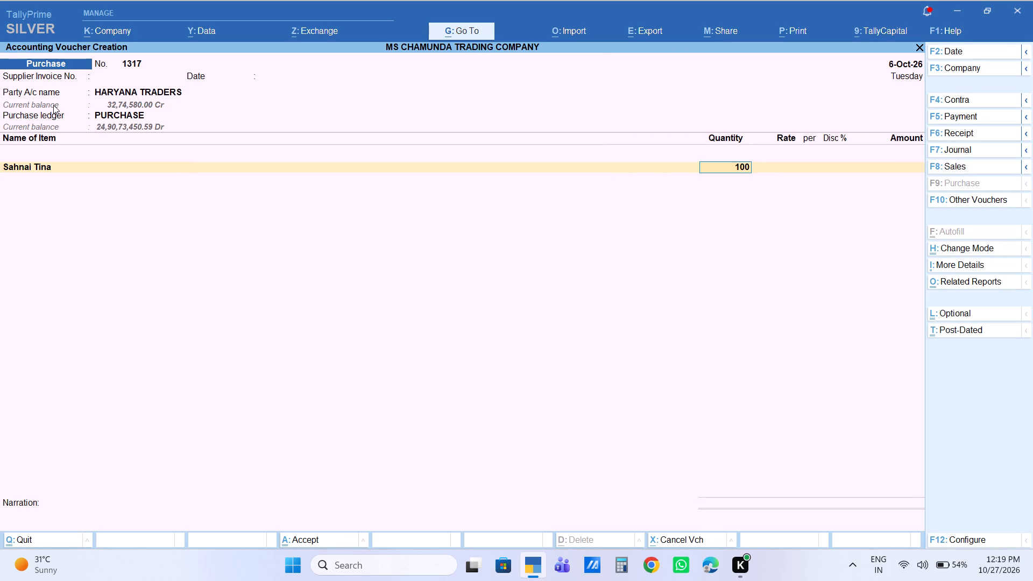
key("Return")
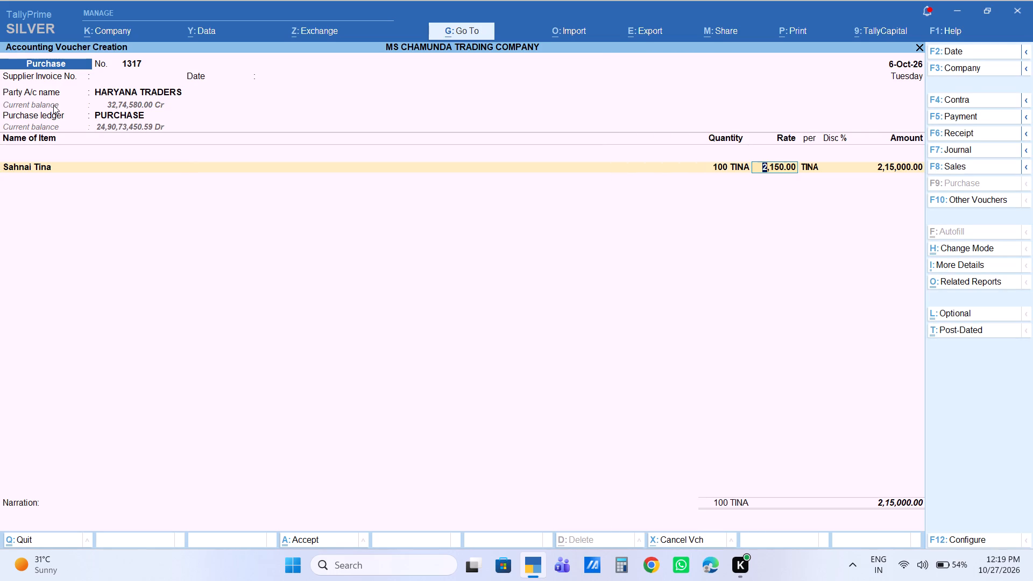
type("2160")
key("Return")
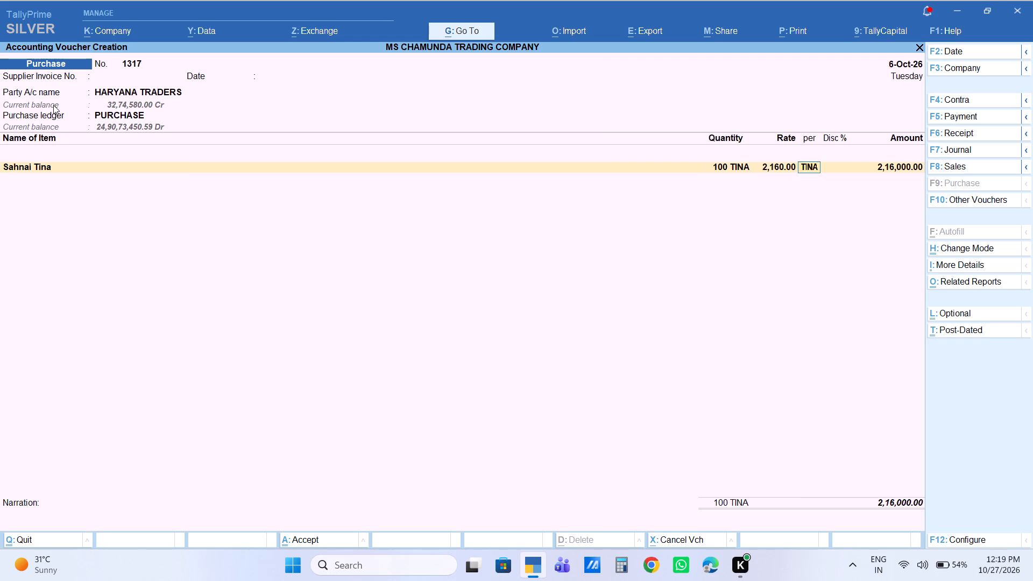
key("Return")
End the item list, leave the narration blank and save the HARYANA TRADERS purchase voucher.
key("Return")
key("Return")
key("Return")
key("Return")
key("Return")
key("Return")
key("Return")
key("Return")
key("Return")
key("Return")
key("Return")
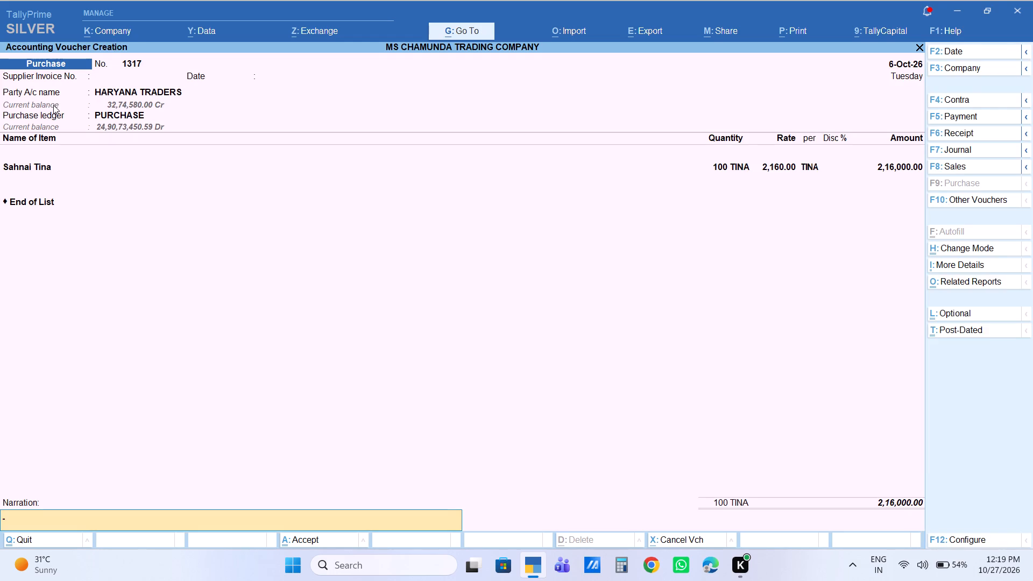
key("Return")
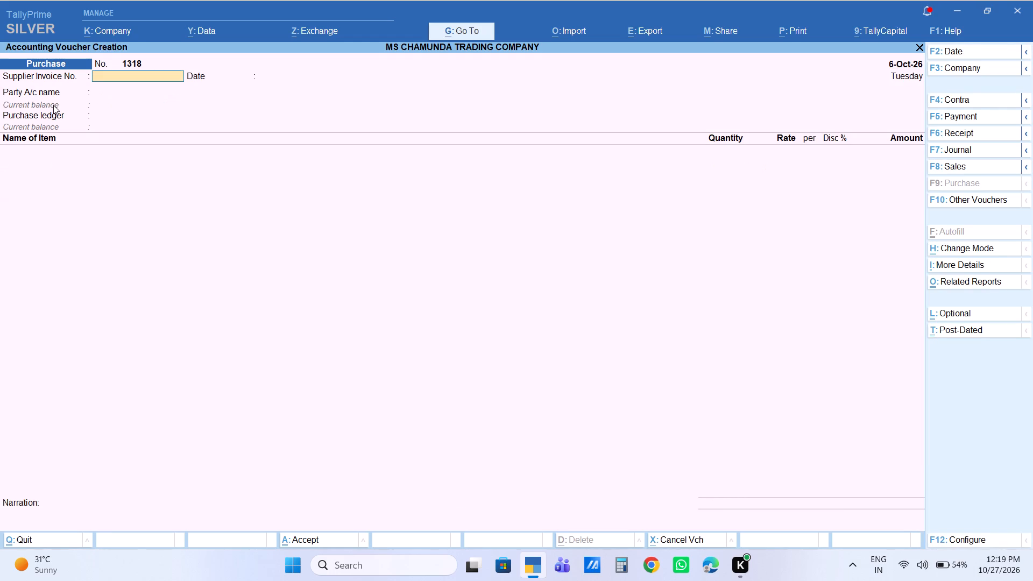
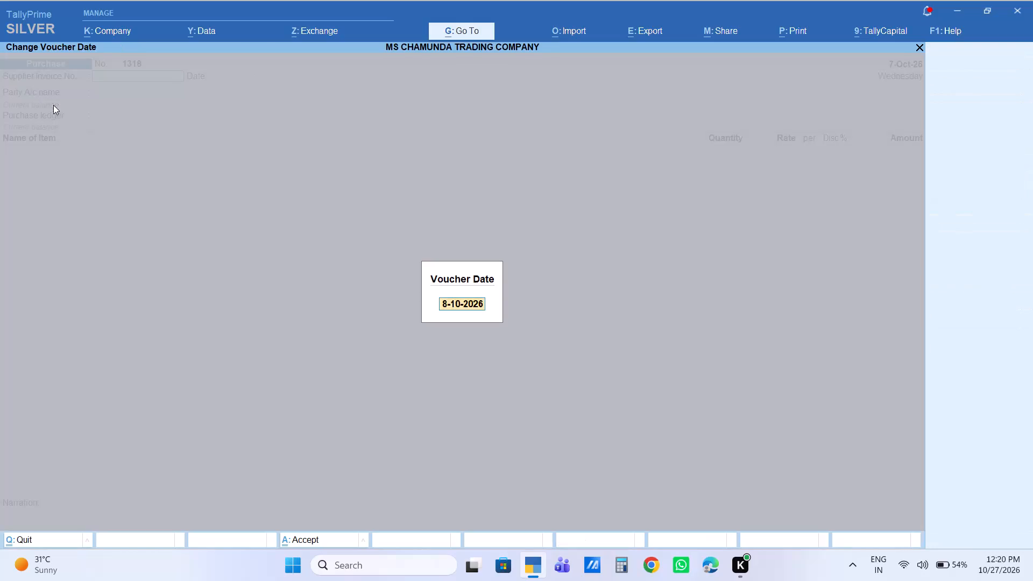
Date the new purchase voucher 8-Oct-26, leaving the supplier invoice number and its date blank.
key("Return")
key("Return")
key("Return")
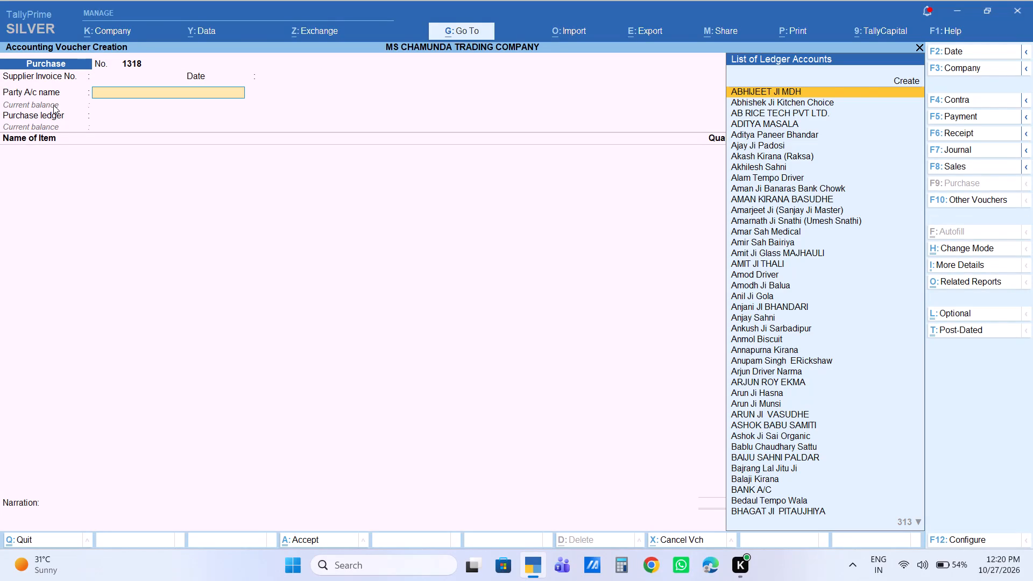
type("VINO")
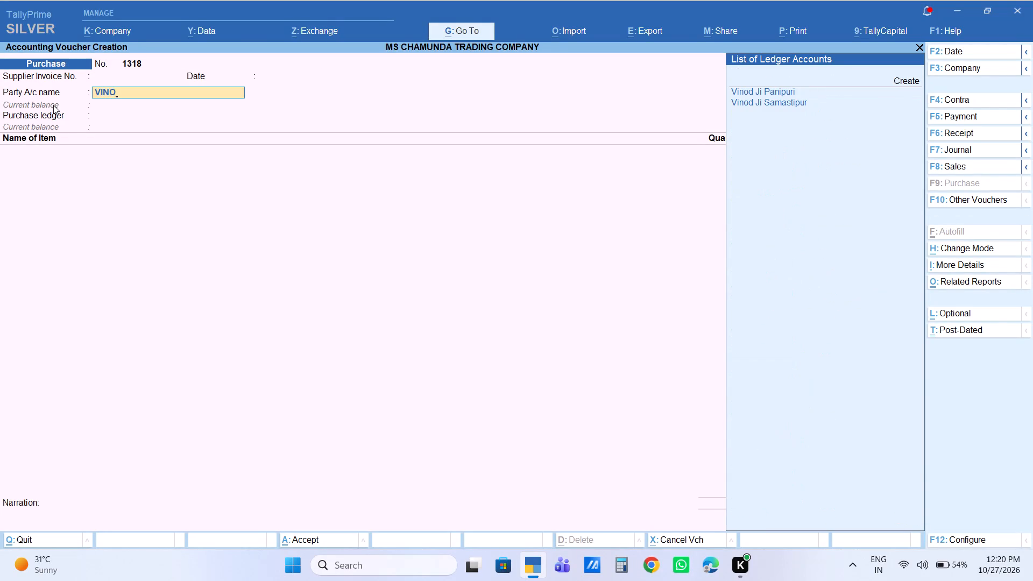
key("Down")
key("Down")
key("Return")
key("Return")
key("Return")
key("Return")
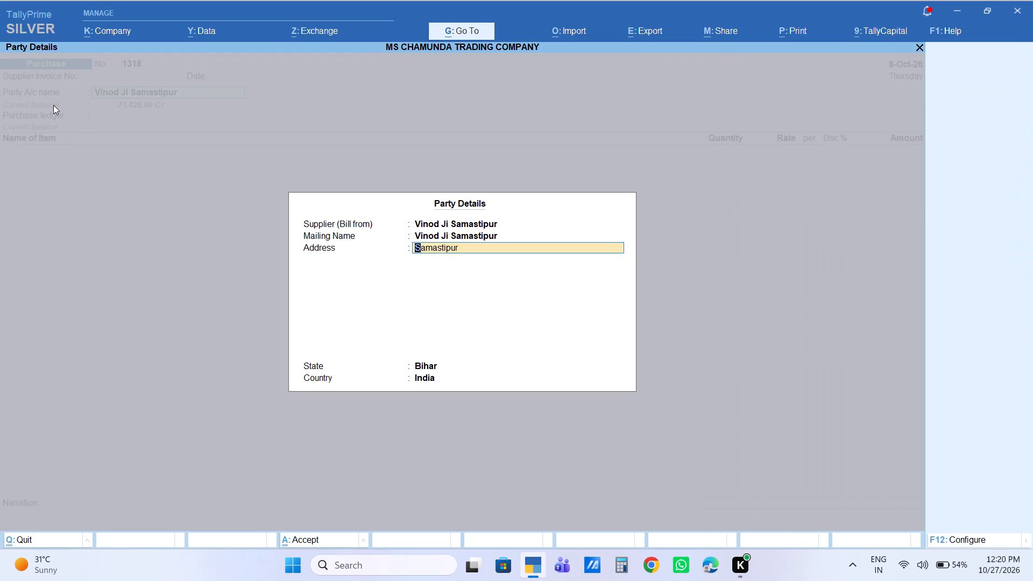
key("Return")
key("Return")
key("Return")
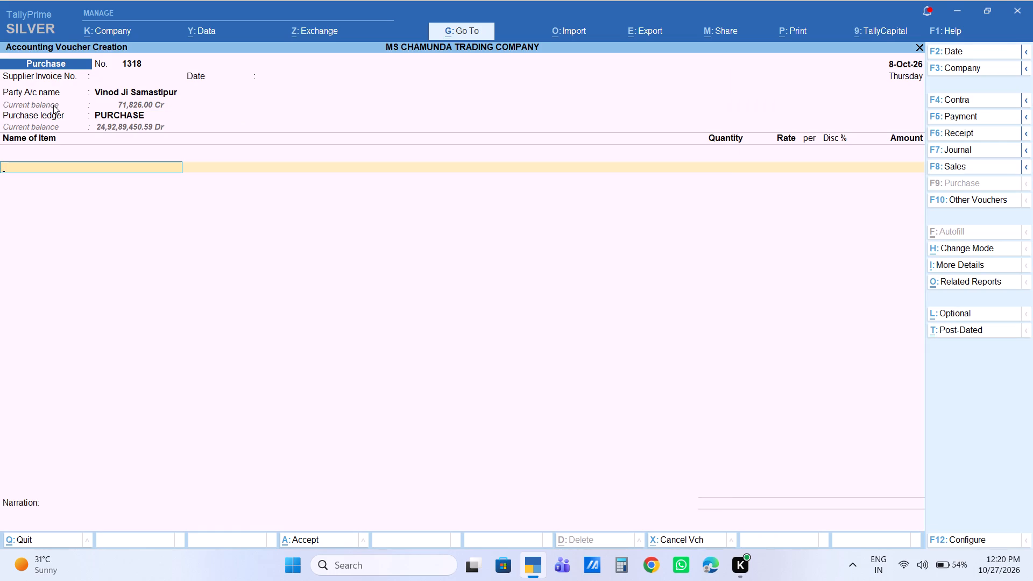
Add the stock item BADAM (MP) with quantity 236.10 KG at a rate of 132 per KG, without a discount.
type("BADA")
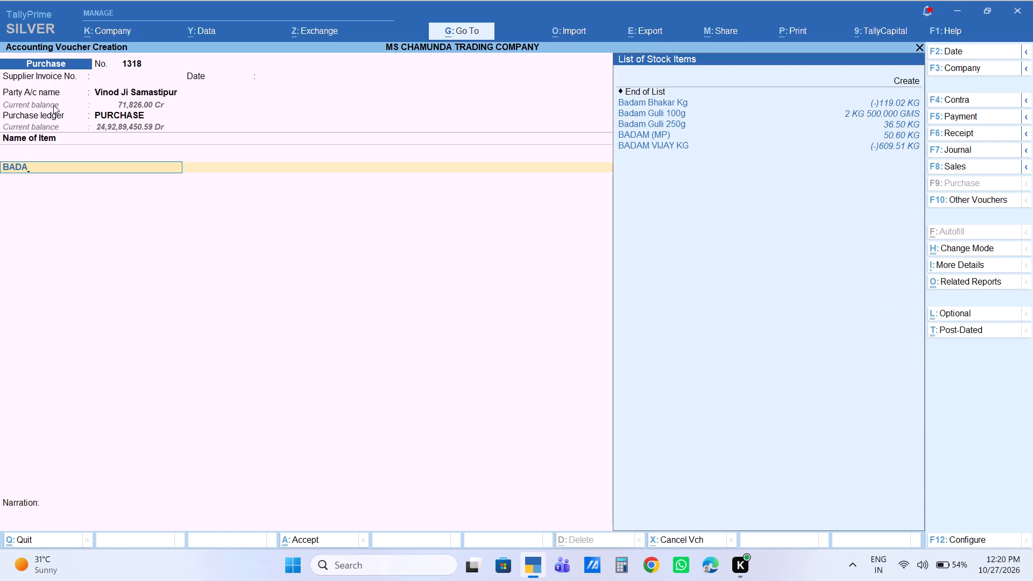
key("Down")
key("Down")
key("Down")
key("Down")
key("Return")
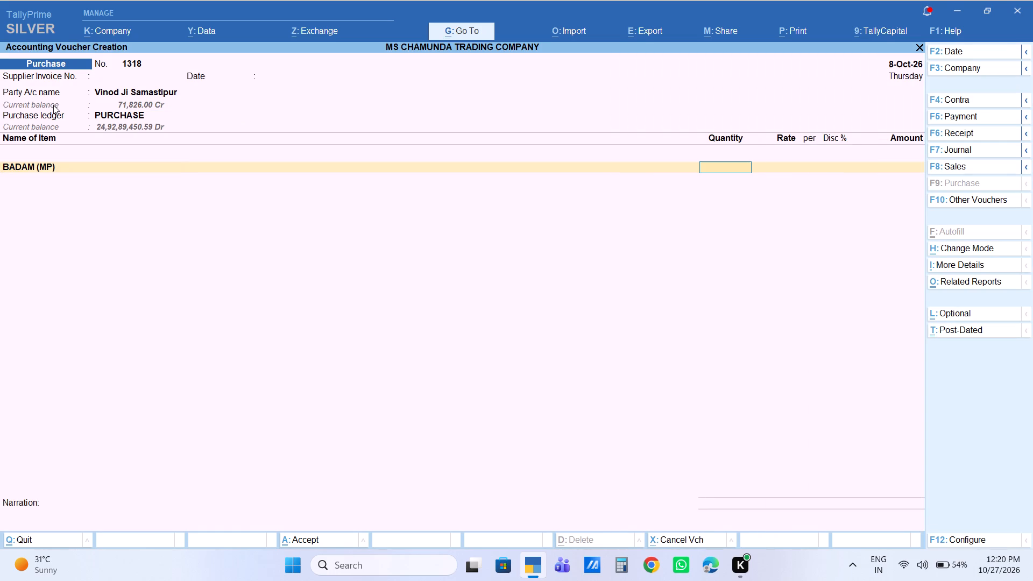
type("236.")
key("1")
key("Return")
type("132")
key("Return")
key("Return")
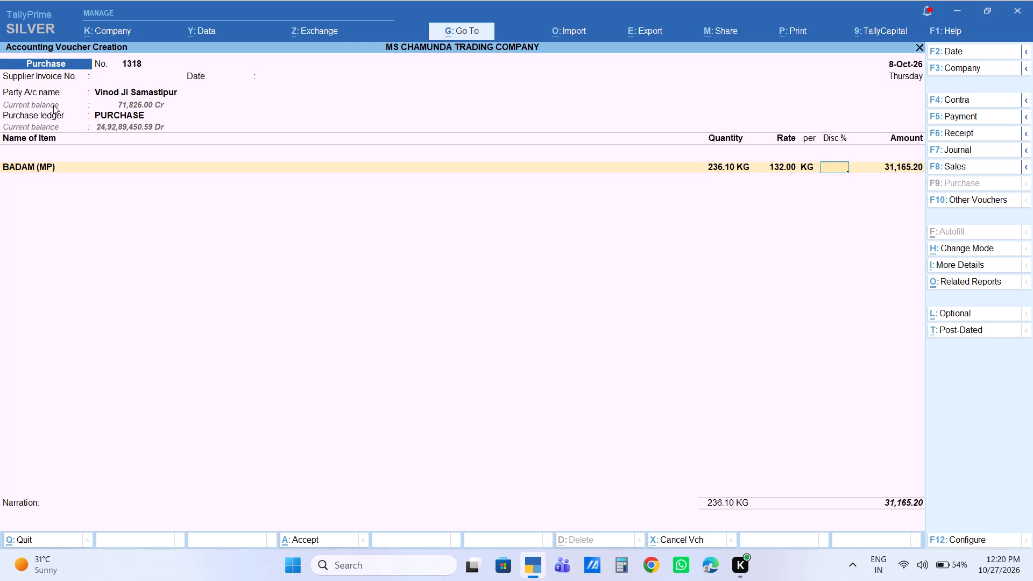
key("Return")
key("Return")
Set the BADAM (MP) line's amount to 31,165.
key("BackSpace")
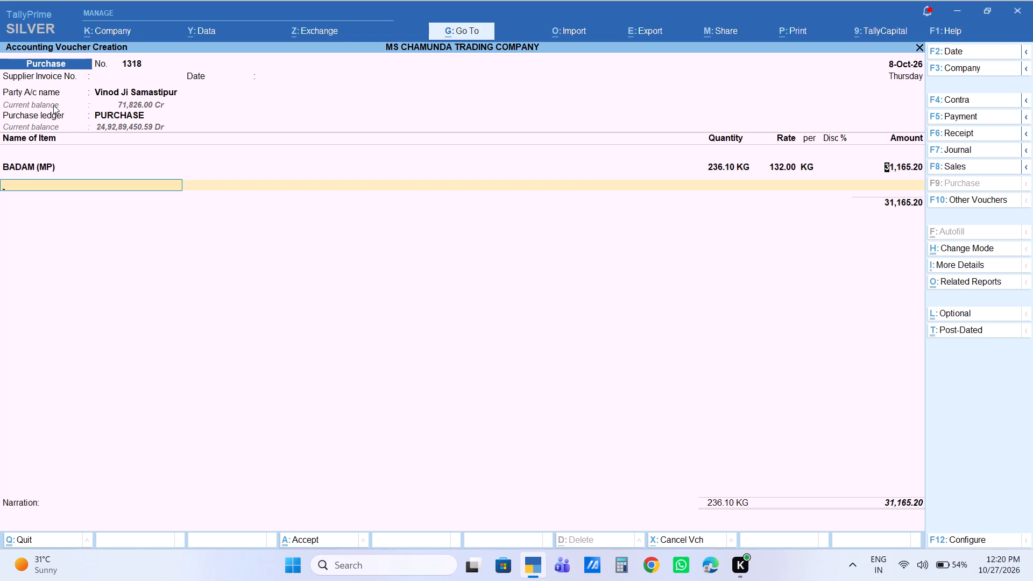
type("3113")
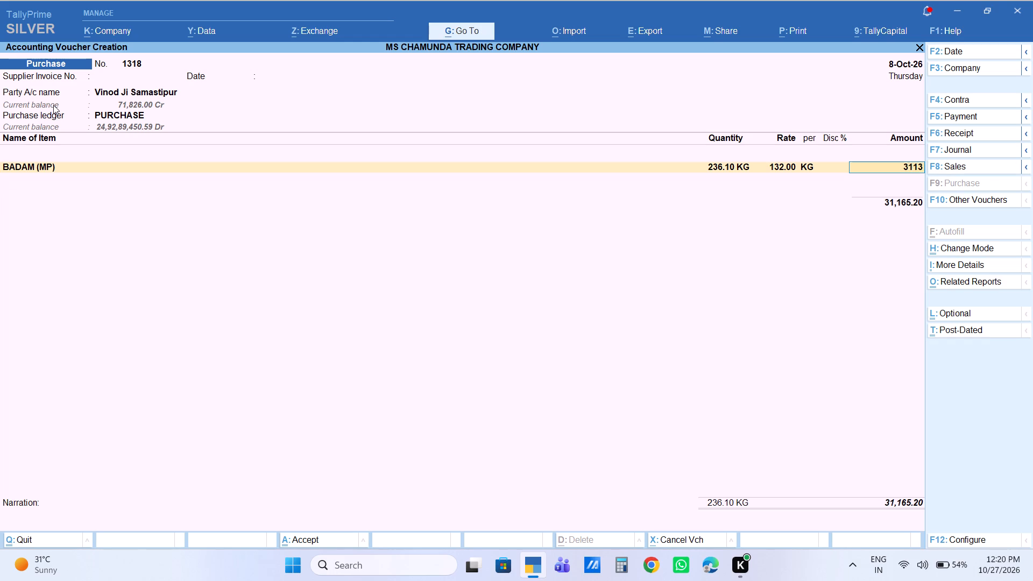
key("BackSpace")
type("65")
key("Return")
key("Return")
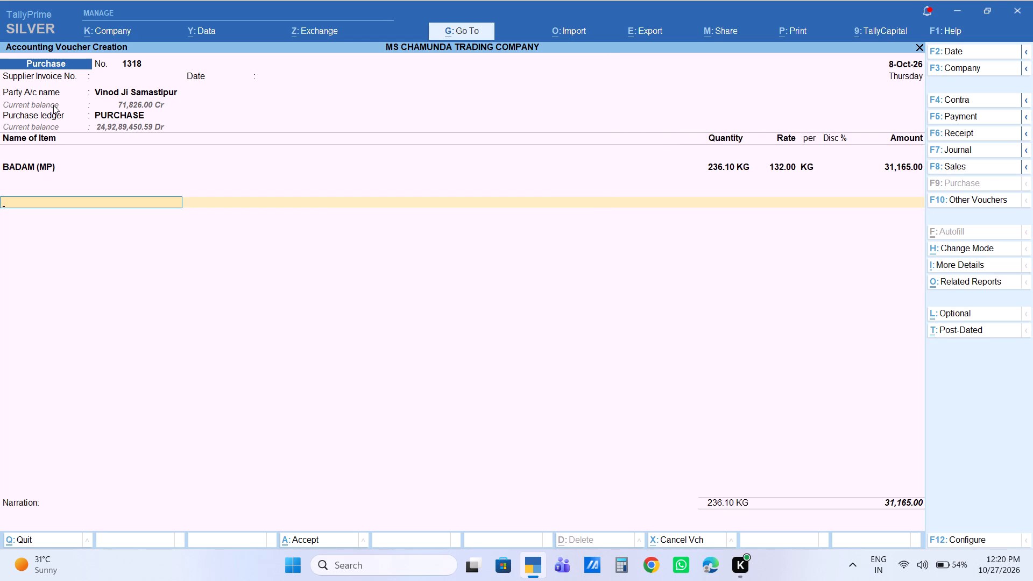
key("BackSpace")
key("Return")
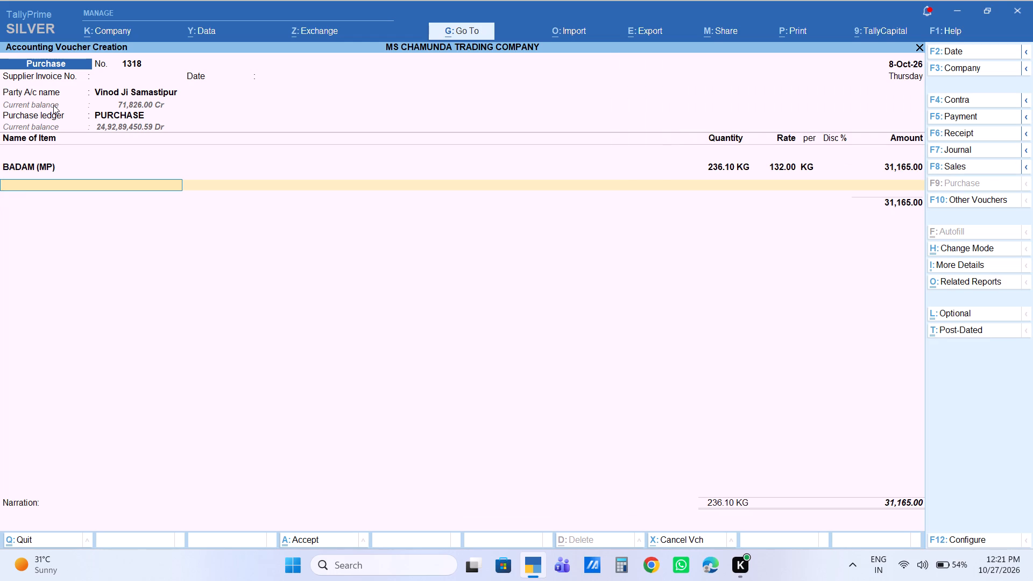
Add the stock item Badam Bhakar Kg with quantity 497.50 KG at a rate of 122 per KG.
type("BADA")
key("Down")
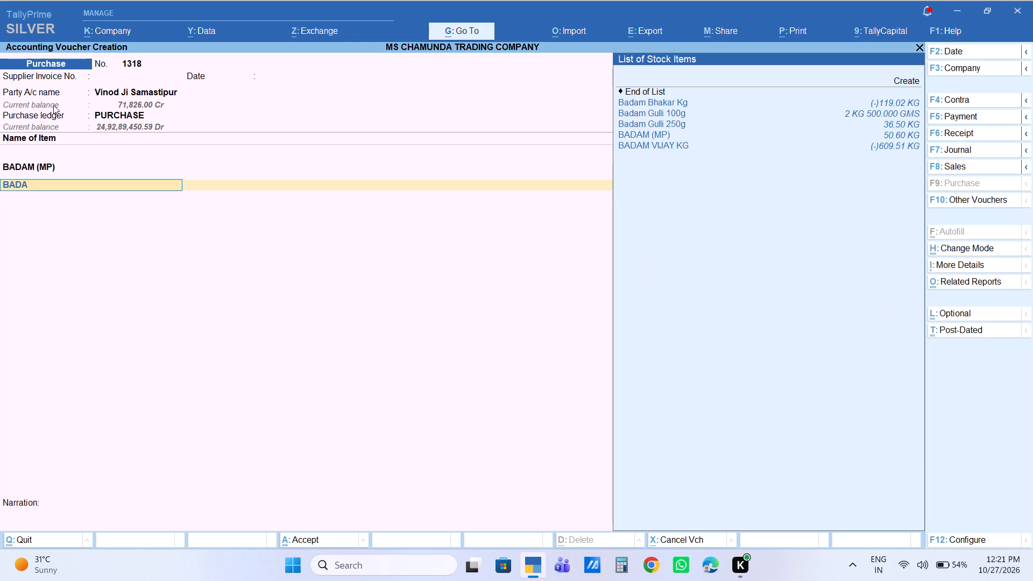
key("Up")
key("Down")
key("Return")
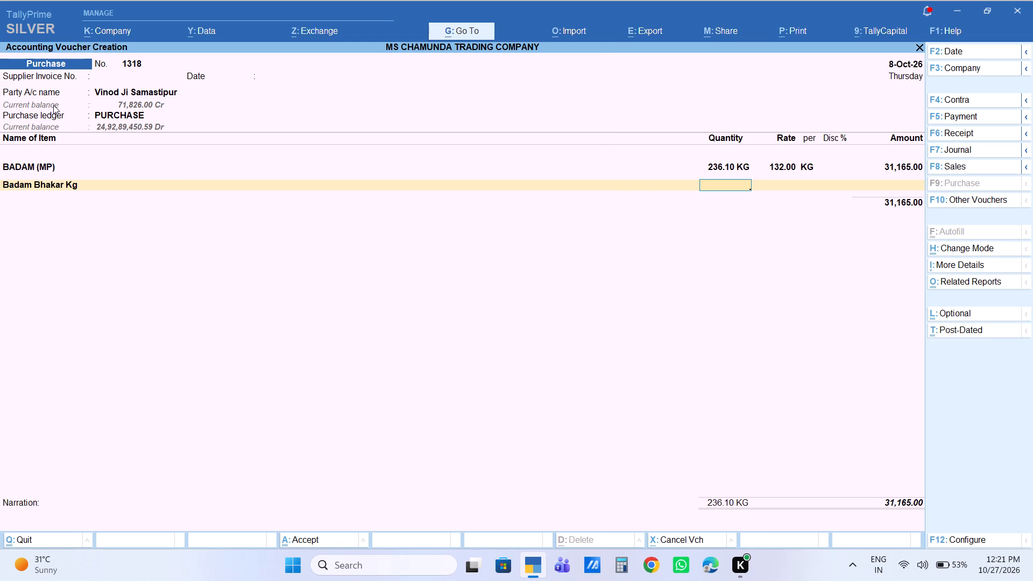
type("497")
type(".5")
key("Return")
type("122")
key("Return")
key("Return")
key("Return")
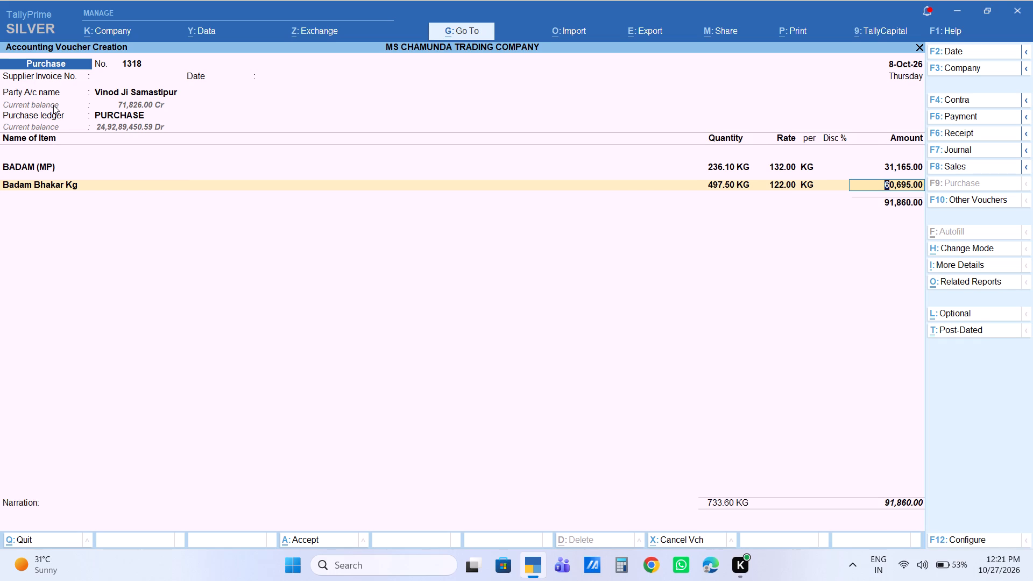
key("Return")
Add the stock item Haldi Khara KG with quantity 100 KG at a rate of 190 per KG.
type("HALDI")
key("Down")
key("Down")
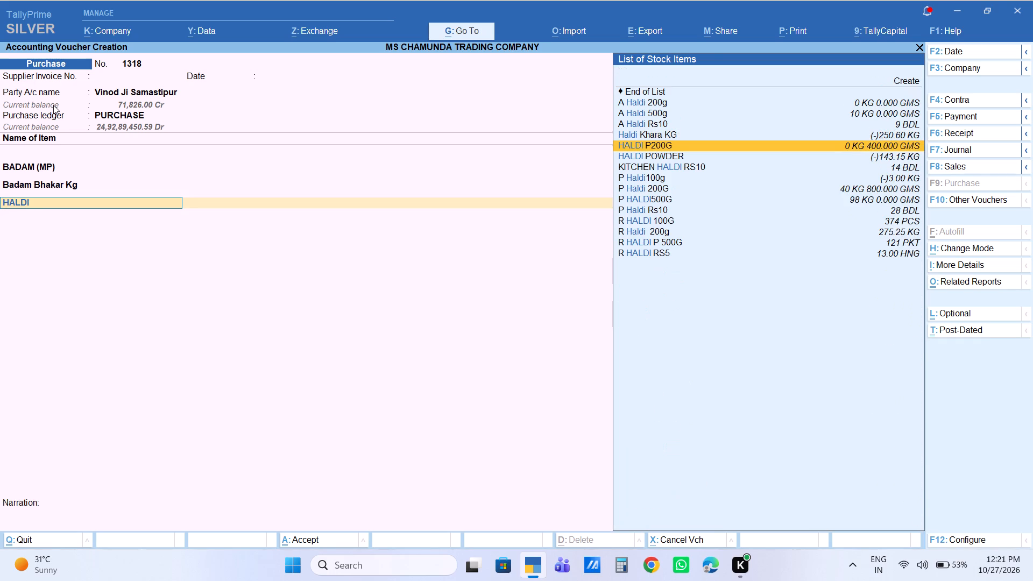
key("Down")
key("Up")
key("Up")
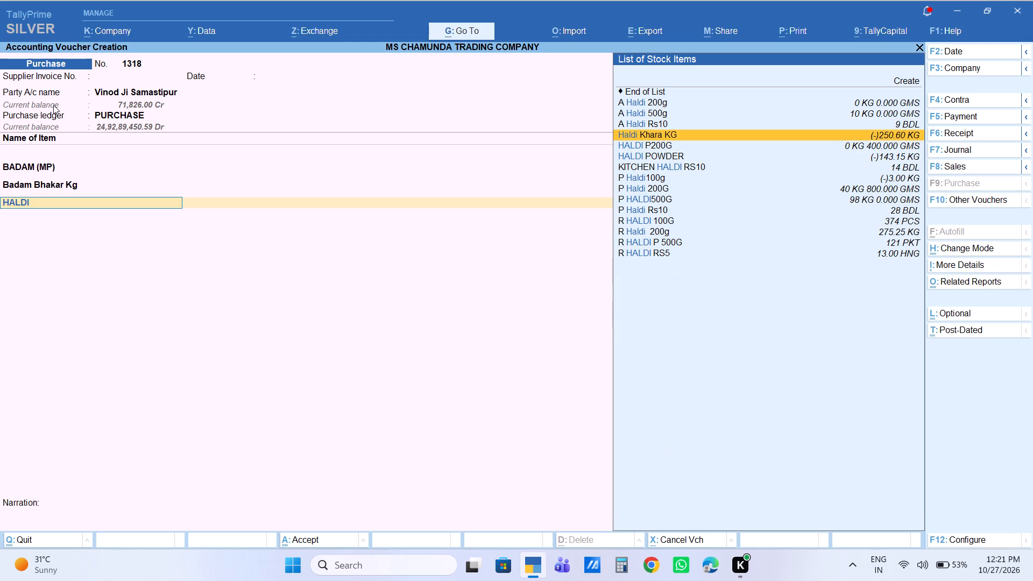
key("Return")
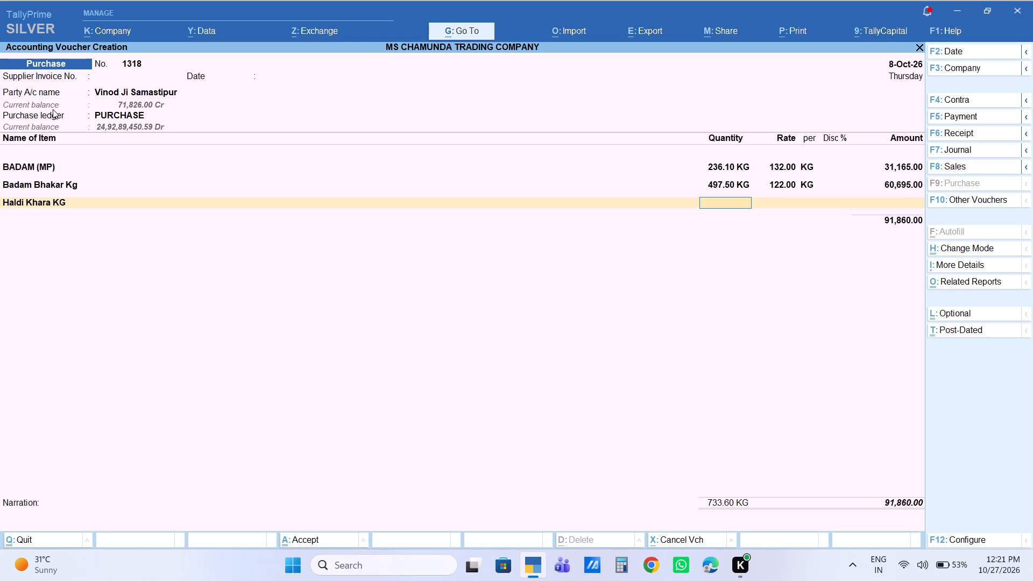
type("100")
key("Return")
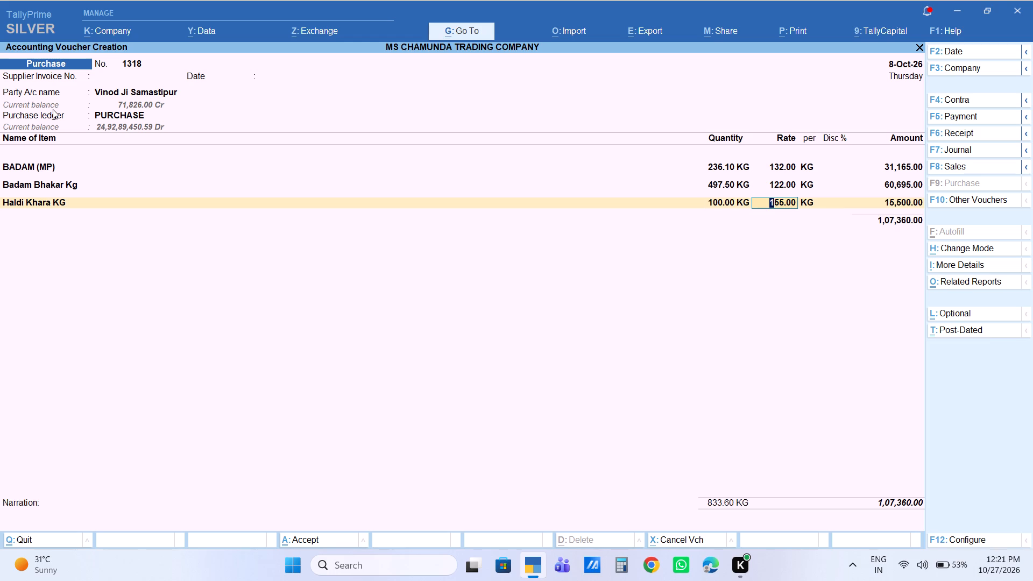
type("190")
key("Return")
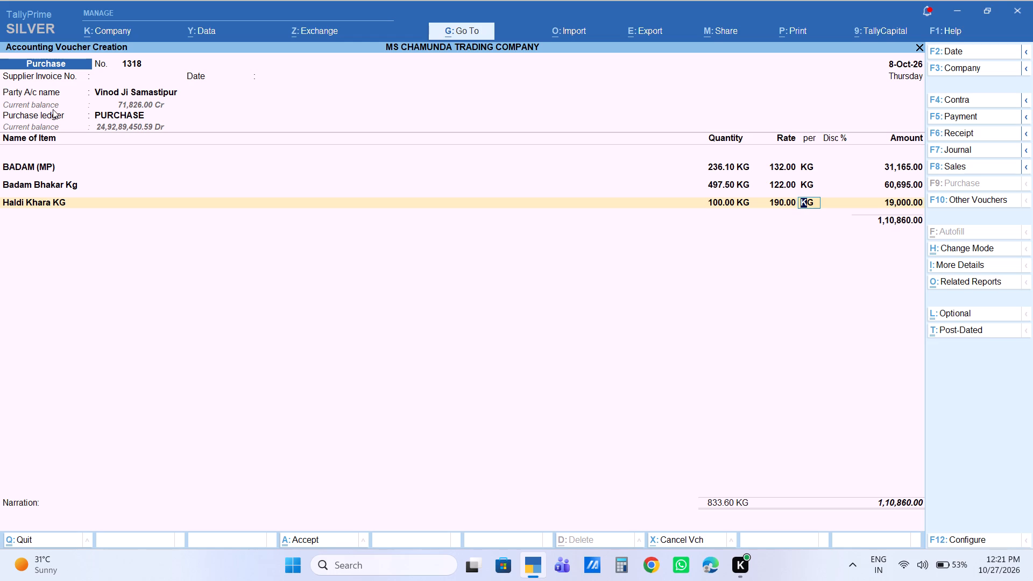
key("Return")
key("Return")
key("Return")
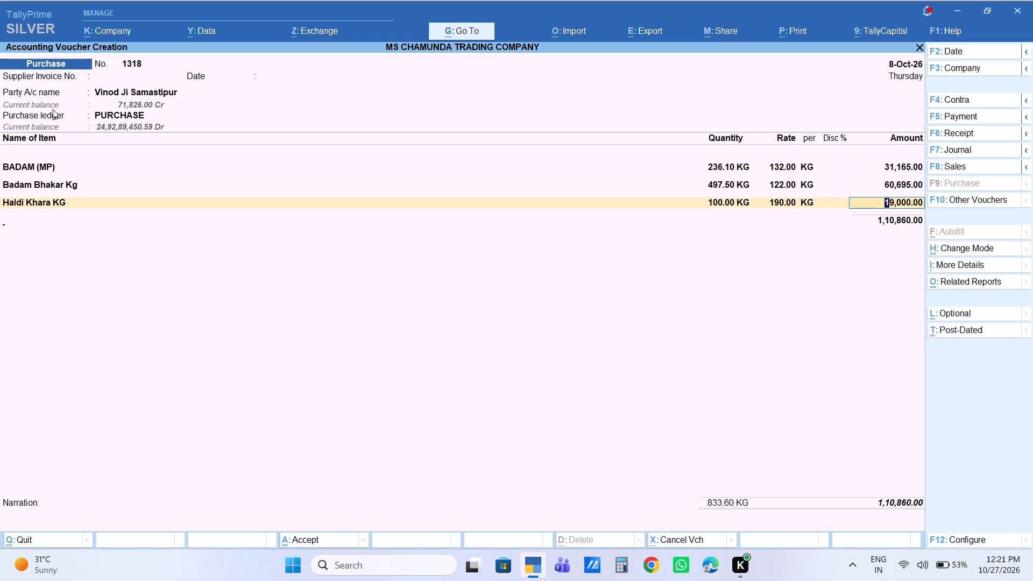
Add the stock item Mircha 10kg with quantity 10 BAG at a rate of 2,280 per BAG.
type("MIRCHA")
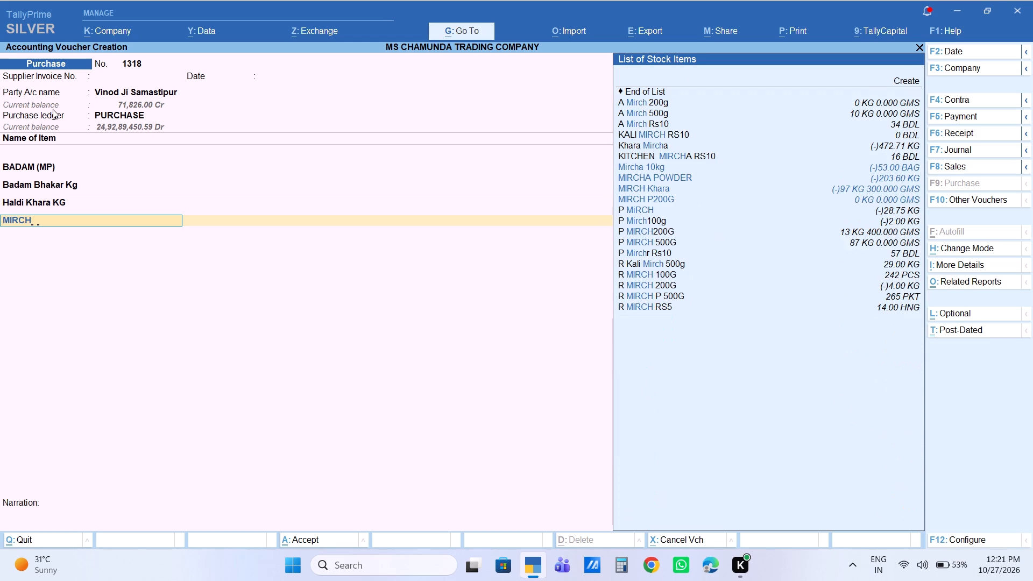
key("Down")
key("Down")
key("Up")
key("Return")
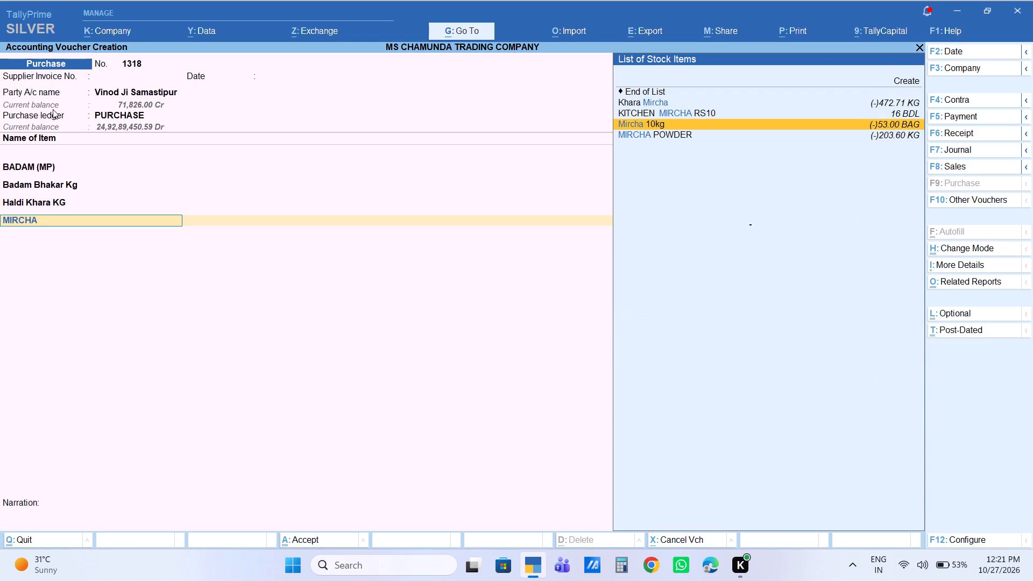
type("10")
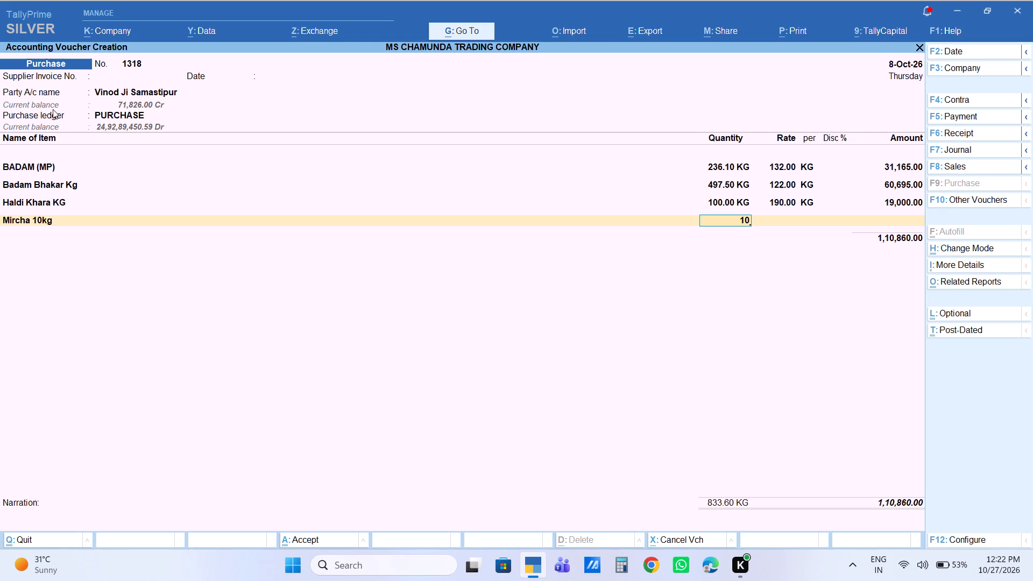
key("Return")
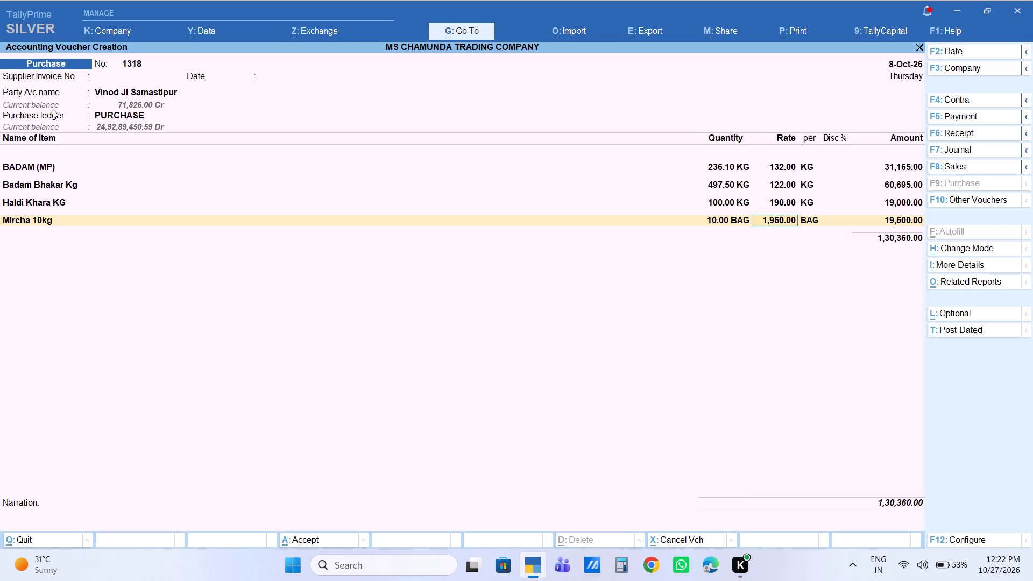
type("2280")
key("Return")
key("Return")
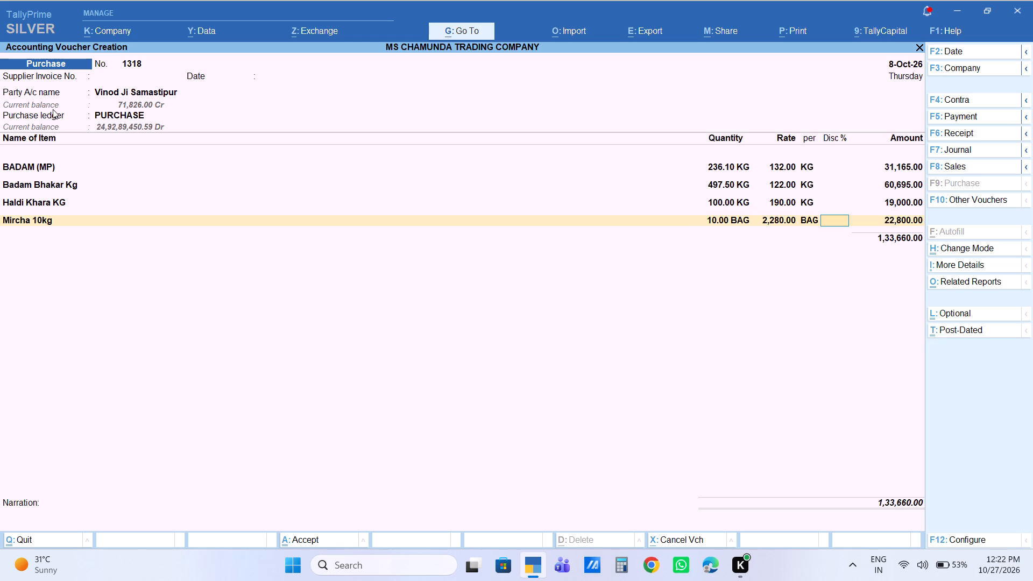
key("Return")
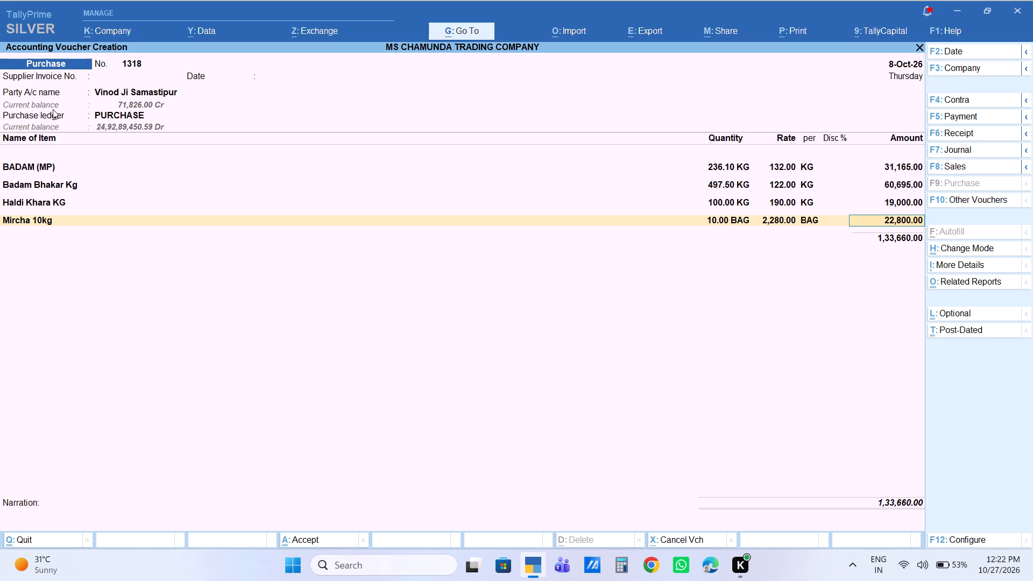
key("Return")
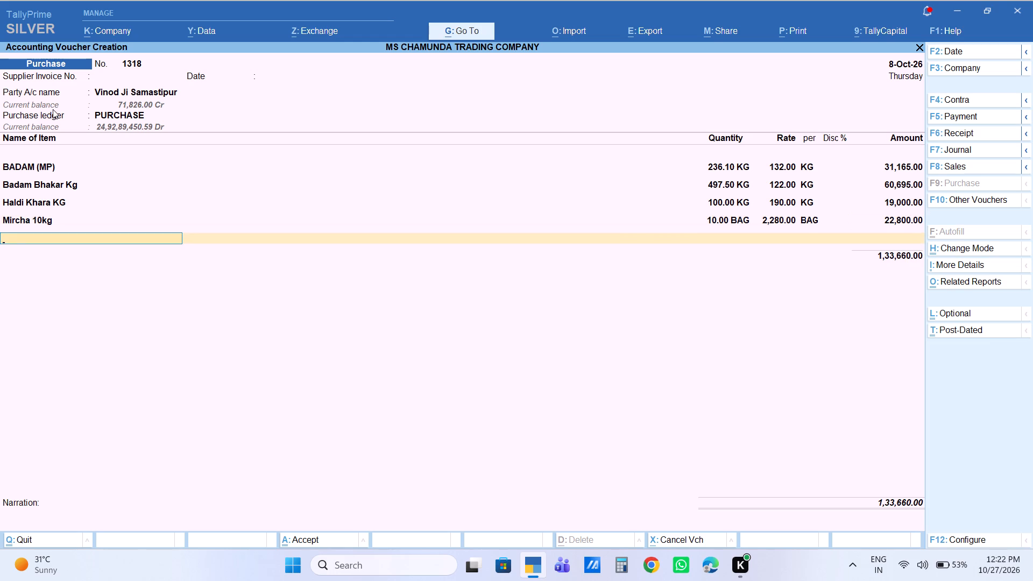
Add the stock item Sarso Mota Kg with quantity 250 KG at a rate of 105 per KG.
type("SARDSO")
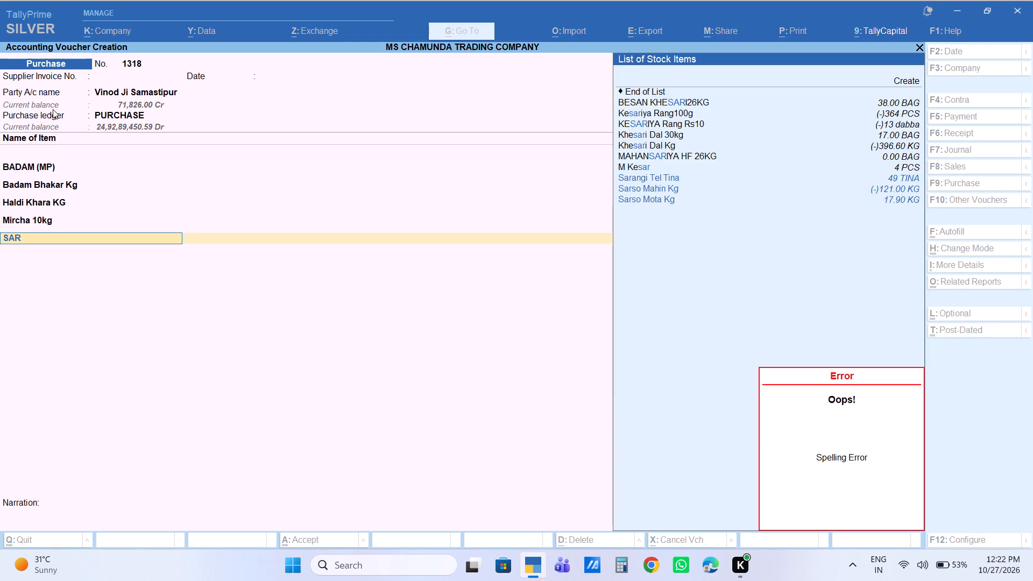
type("SO")
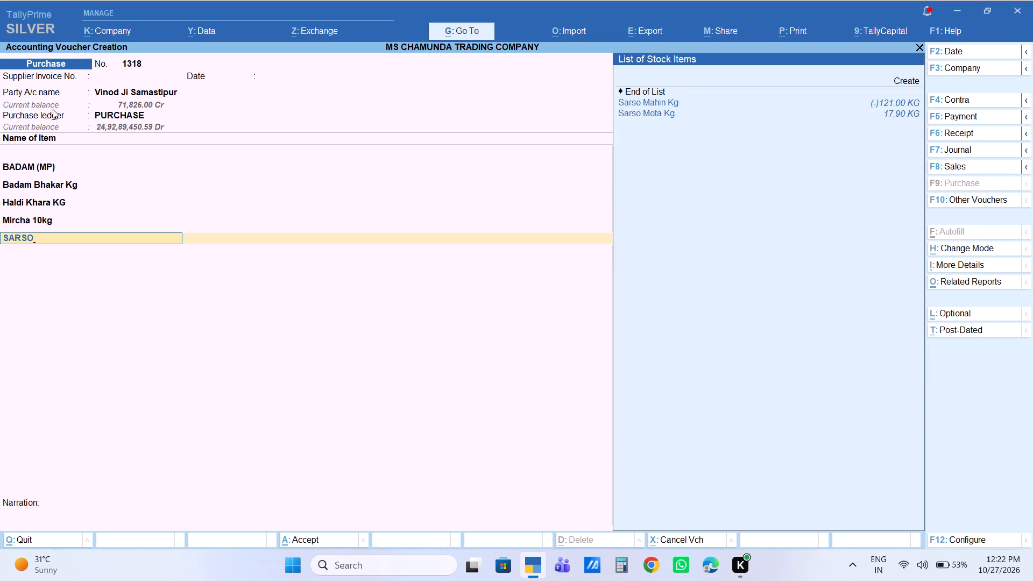
key("Down")
key("Down")
key("Return")
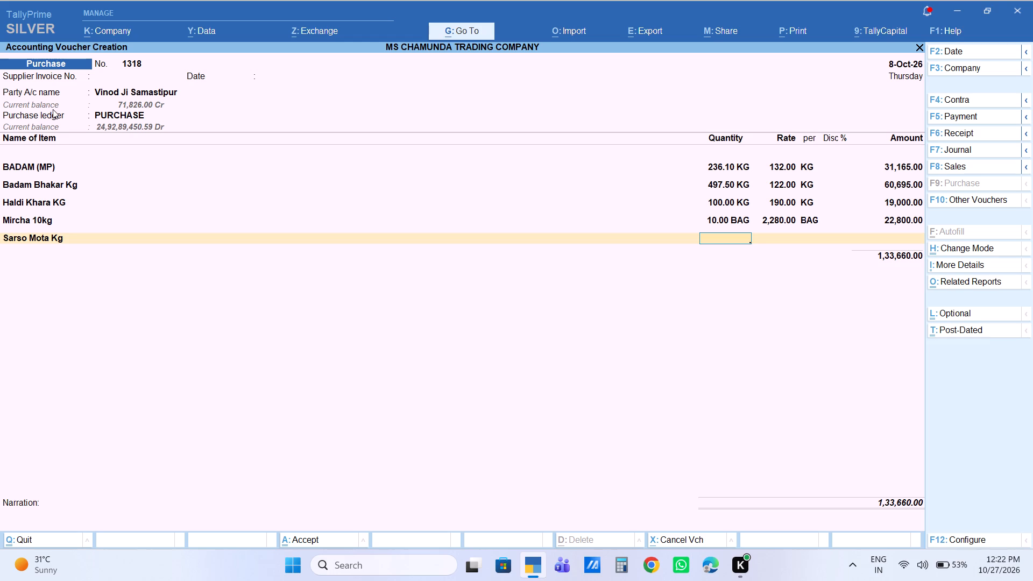
type("250")
key("Return")
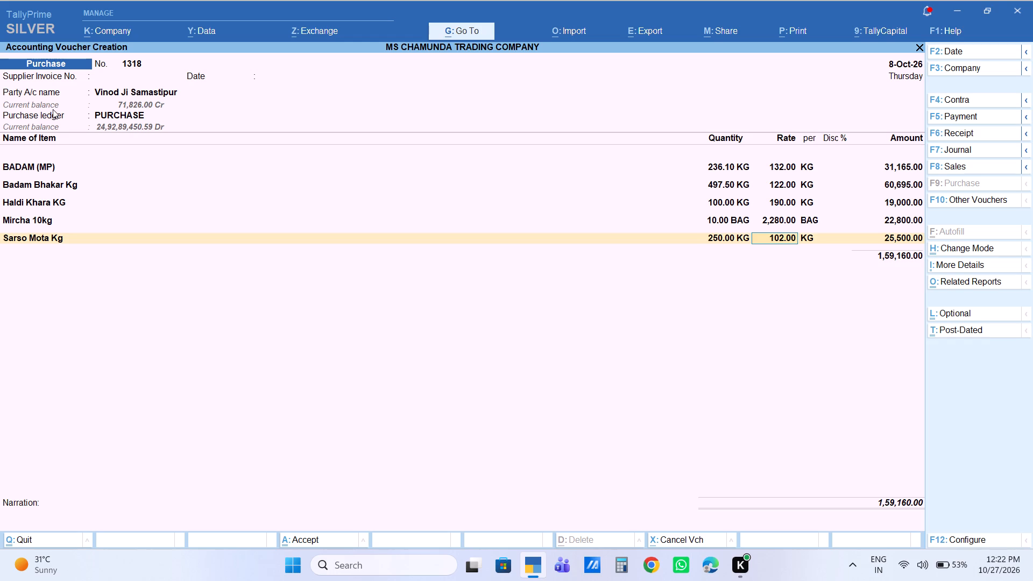
type("105")
key("Return")
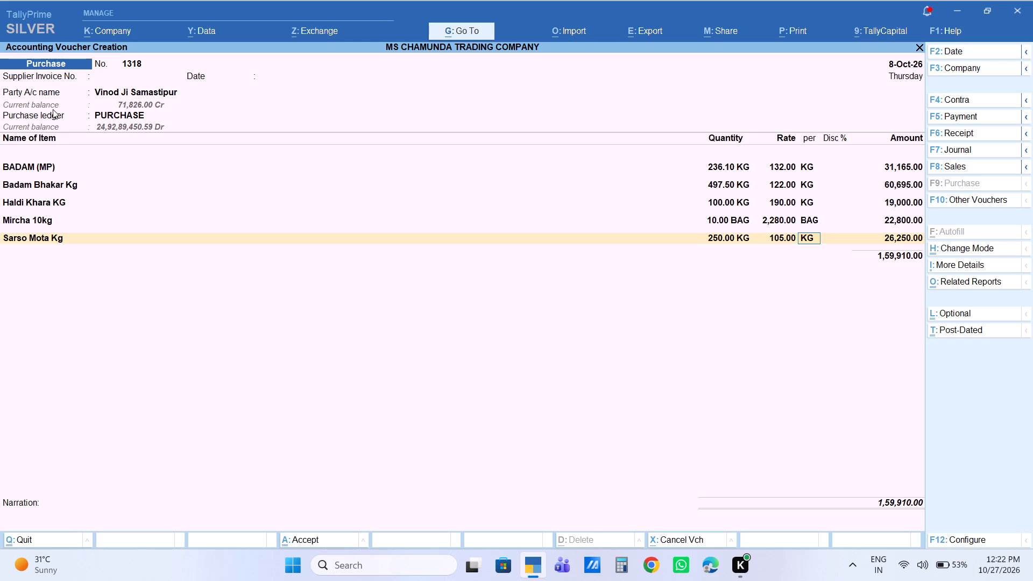
key("Return")
key("Return")
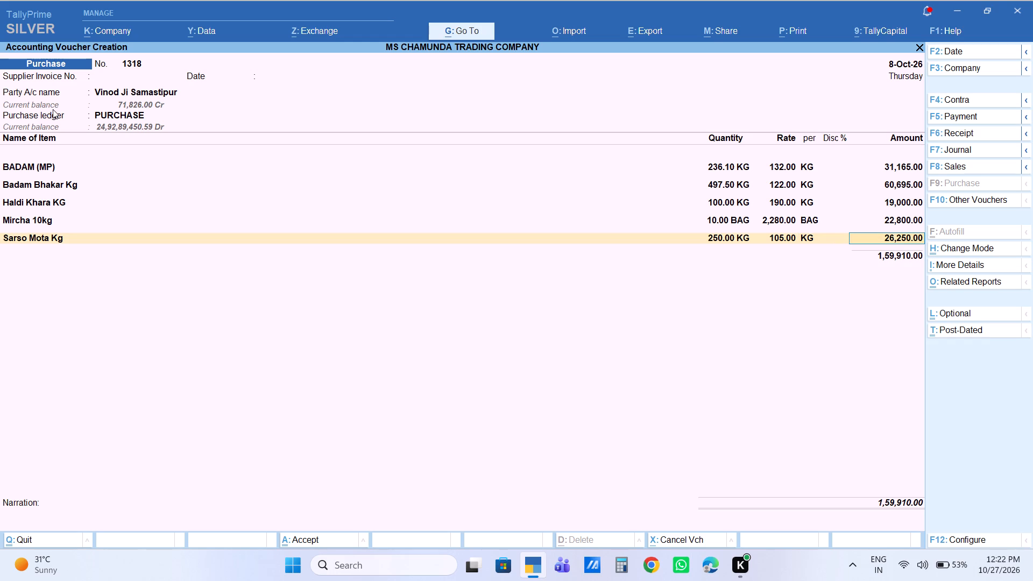
key("Return")
Add the stock item Sarso Mahin Kg with quantity 250 KG at a rate of 94 per KG.
type("SARSO")
key("Down")
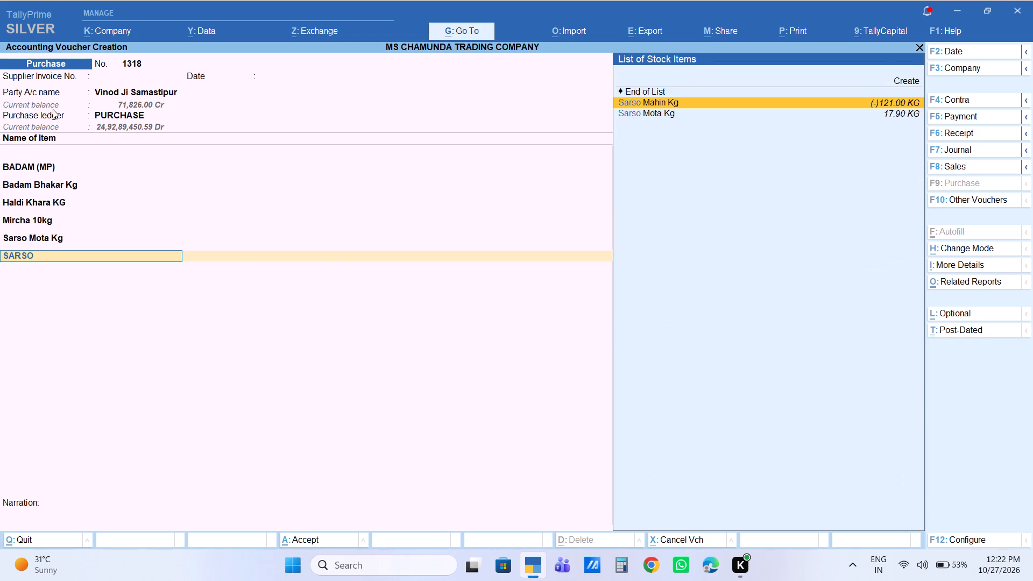
key("Return")
type("250")
key("Return")
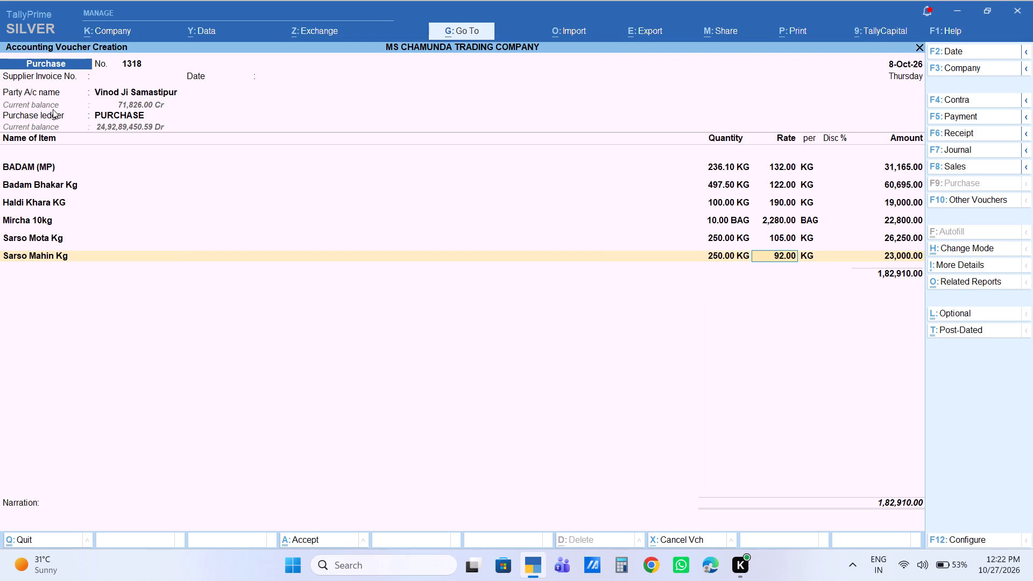
type("94")
key("Return")
key("Return")
key("Return")
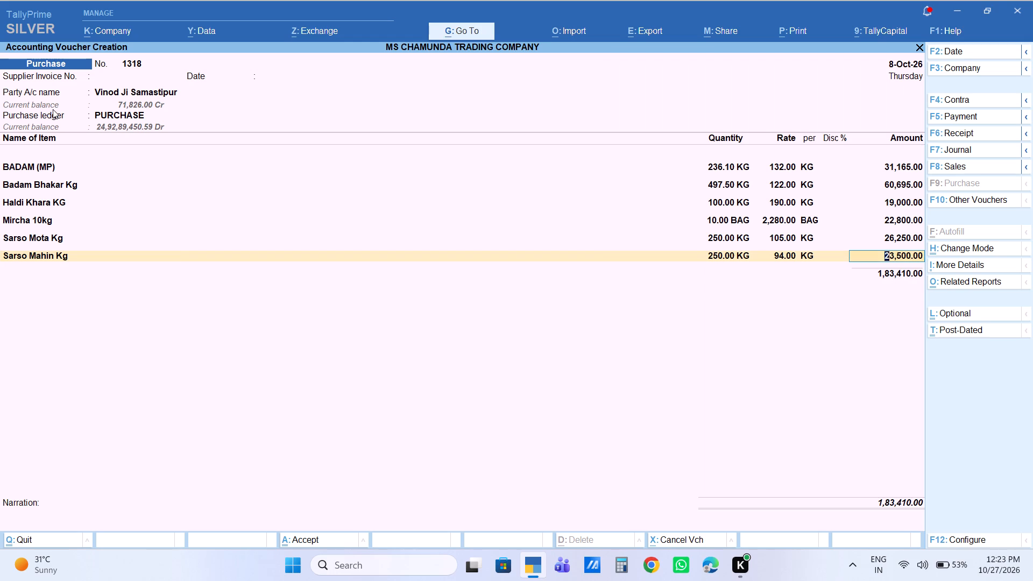
key("Return")
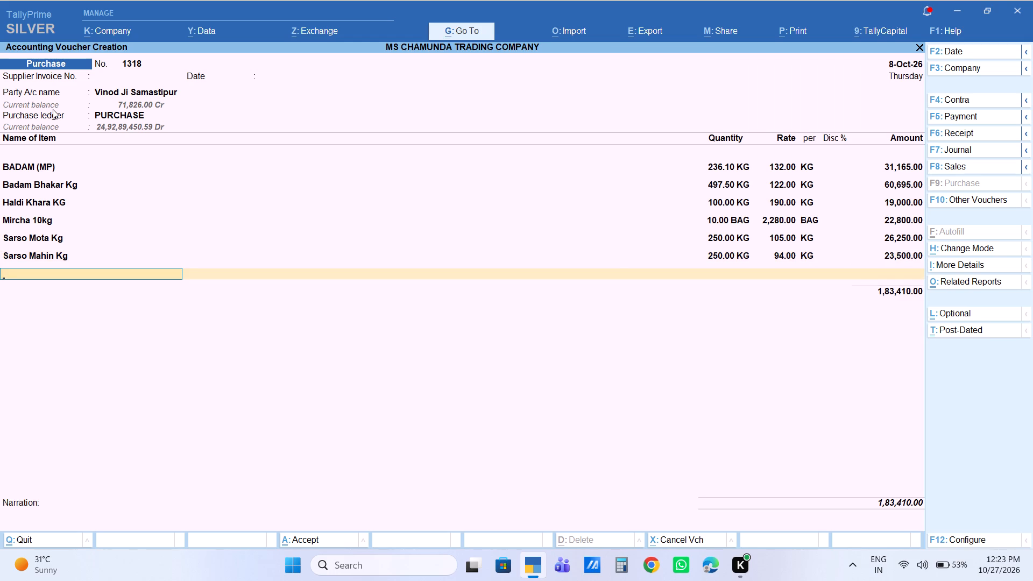
Add the stock item MARICH with quantity 120 KG at a rate of 760 per KG.
type("MARICH")
key("Down")
key("Return")
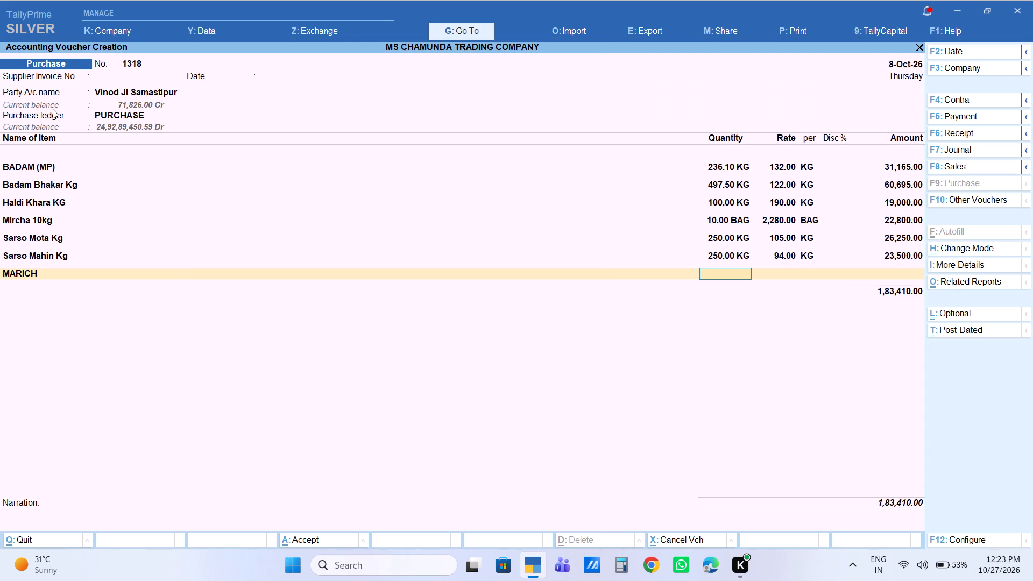
type("120")
key("Return")
type("760")
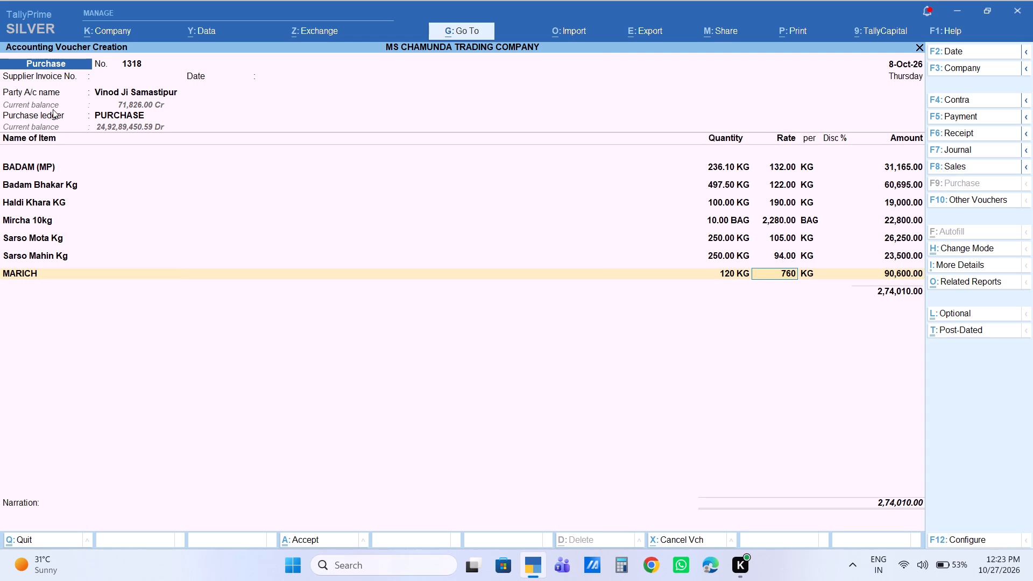
key("Return")
key("Return")
key("Return")
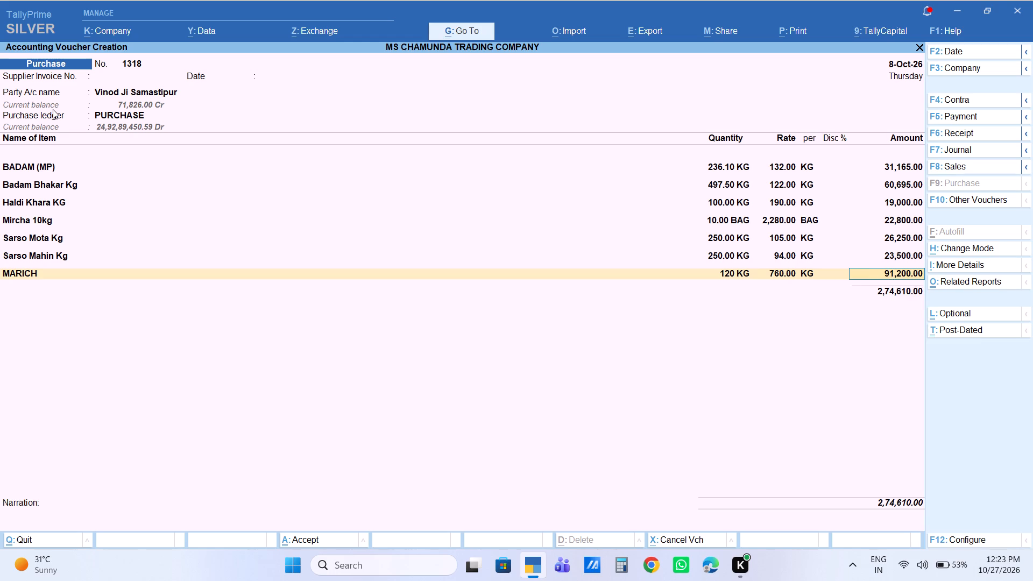
key("Return")
Close the item list and add the Labour Charge ledger with an amount of 276.
key("Return")
type("LA")
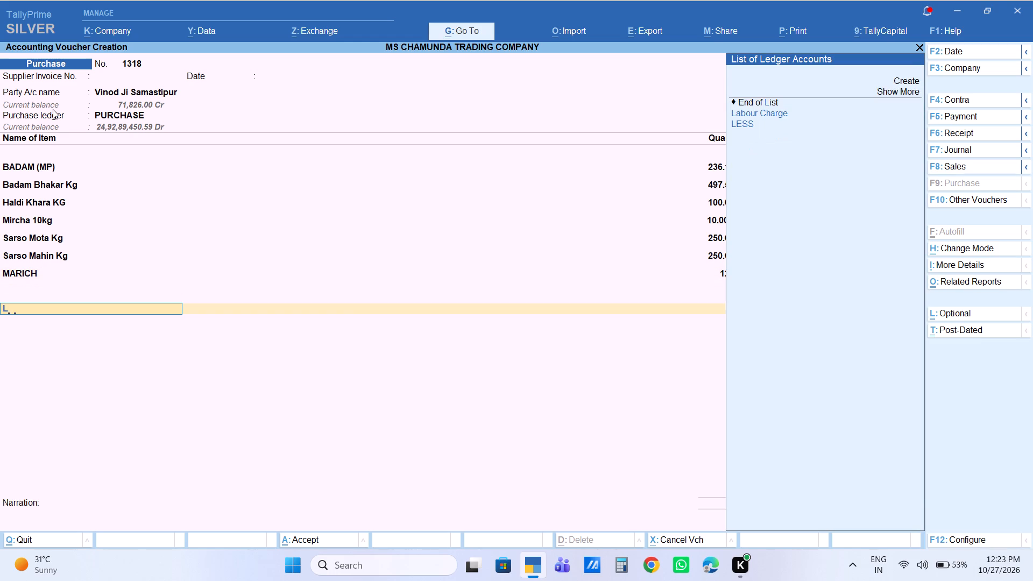
key("Return")
key("Return")
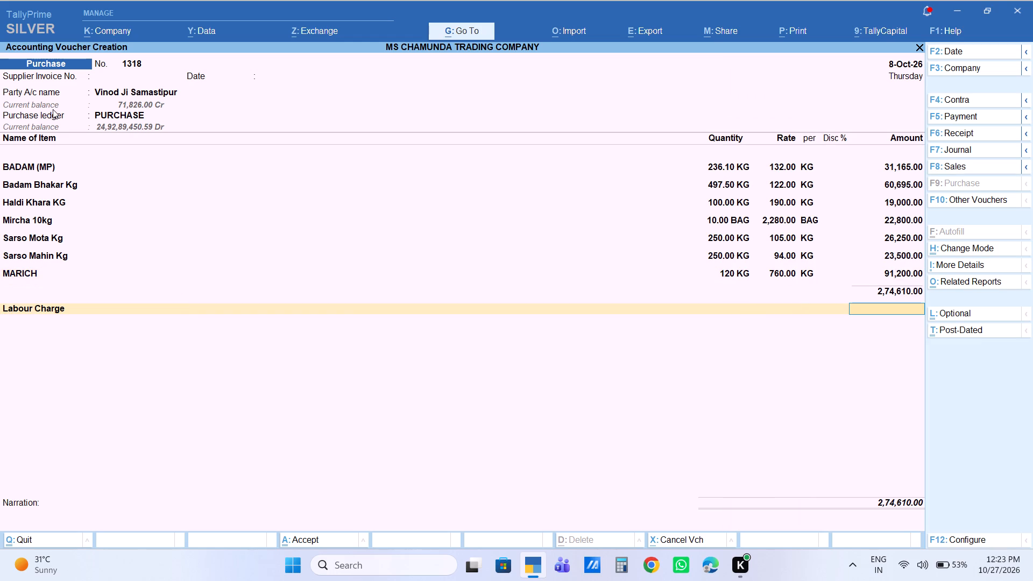
type("276")
key("Return")
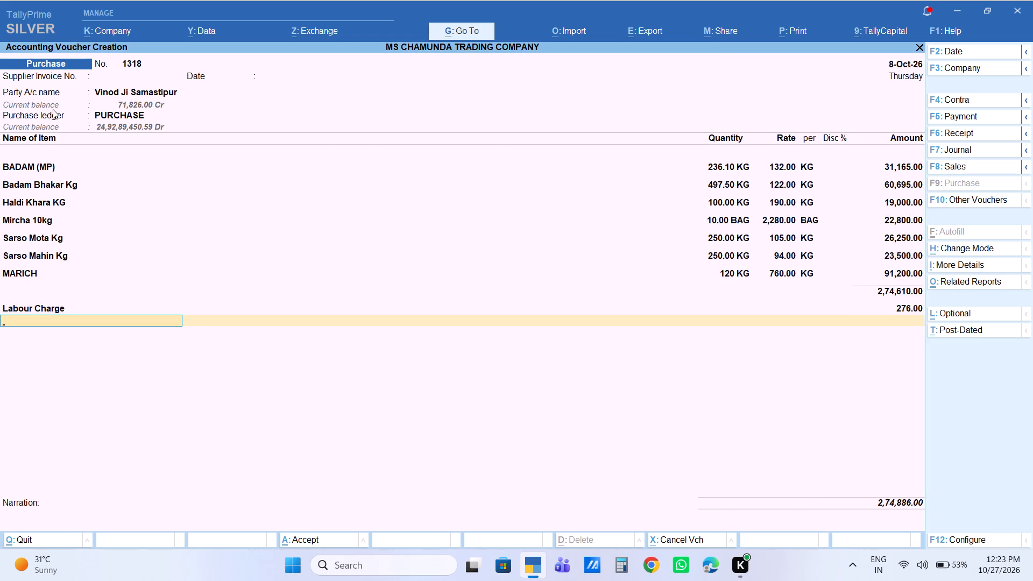
Leave the narration blank and save purchase voucher 1318.
key("Return")
key("Return")
key("Return")
key("Return")
key("Return")
key("Return")
key("Return")
key("Return")
key("Return")
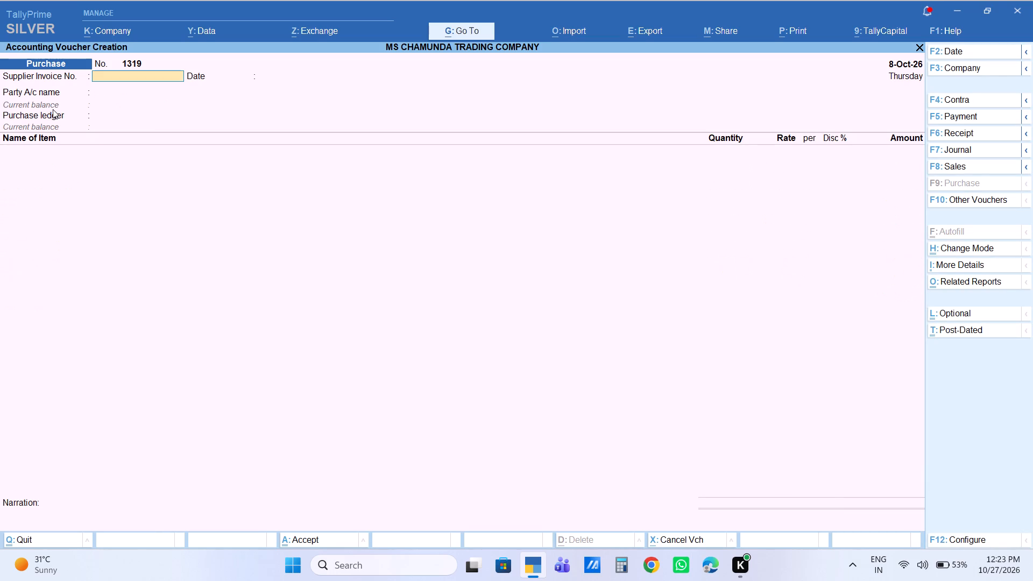